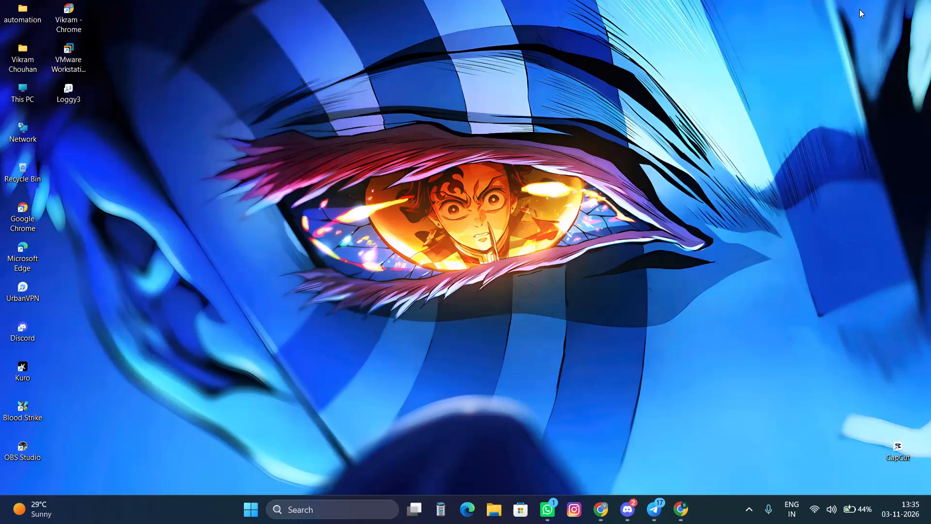
# Launch CapCut and create a new video project.
pyautogui.doubleClick(897, 445)
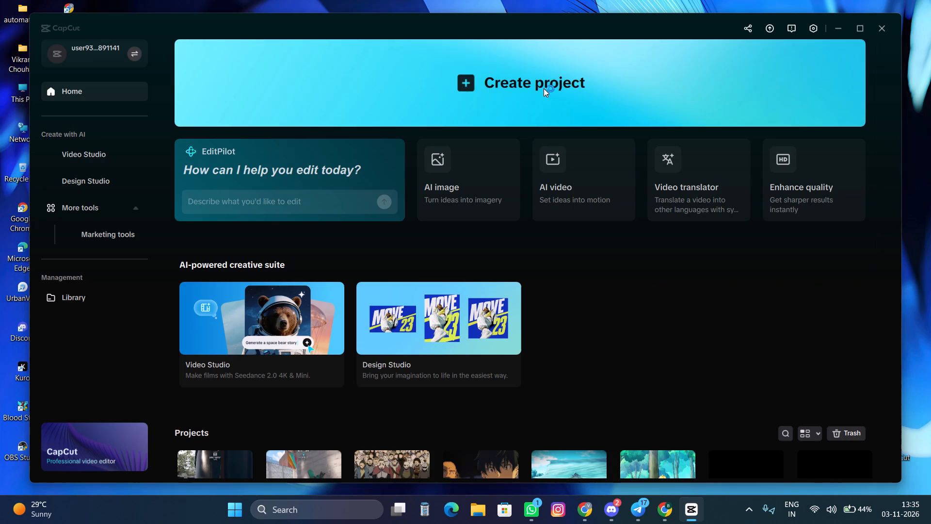
pyautogui.click(544, 88)
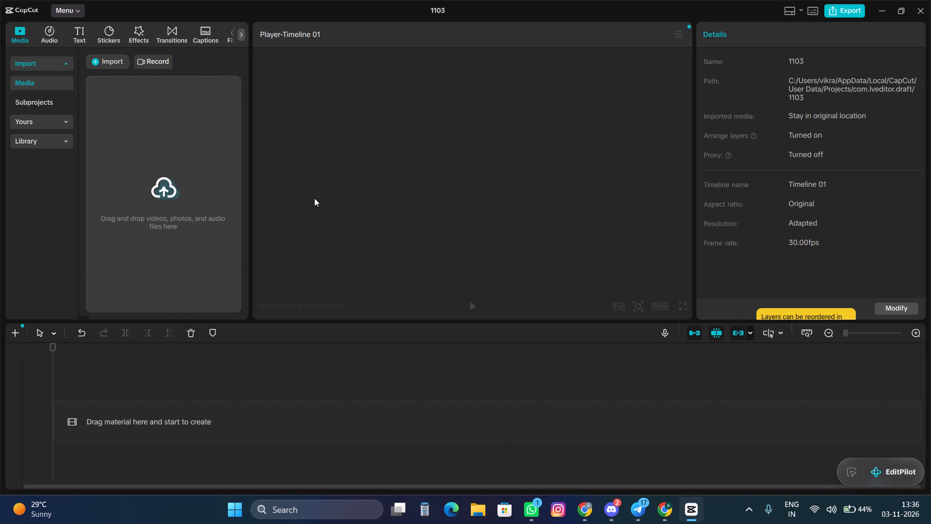
# Import the second Call of Duty Modern Warfare 4 Season 1 Launch Trailer video from the device's Downloads folder.
pyautogui.click(186, 209)
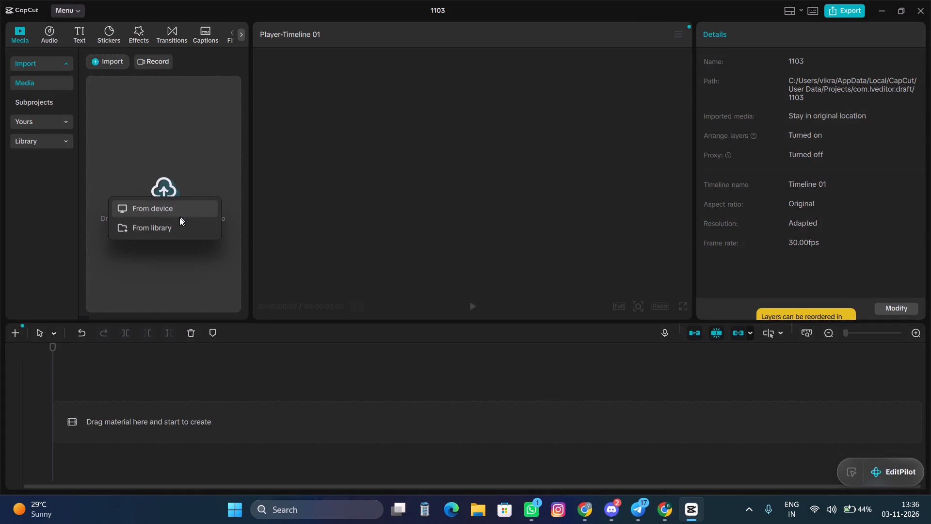
pyautogui.click(168, 201)
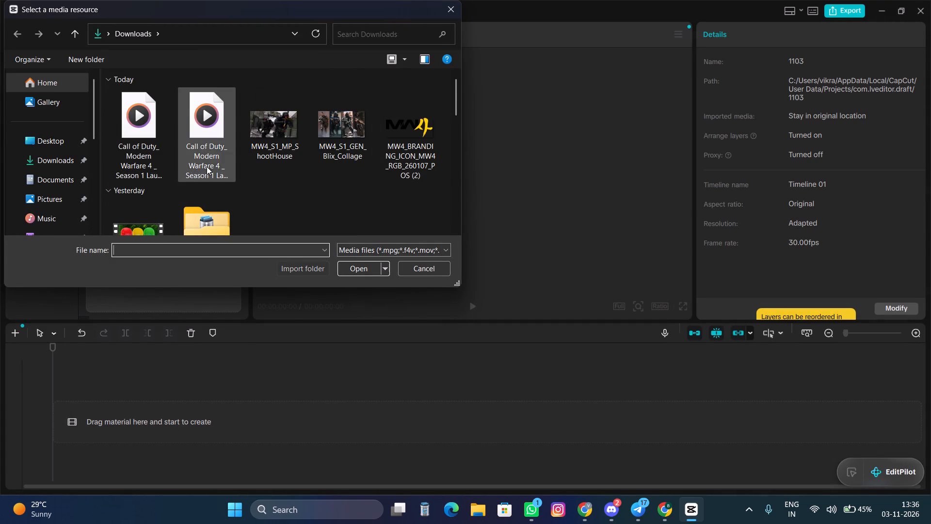
pyautogui.click(206, 127)
pyautogui.click(366, 265)
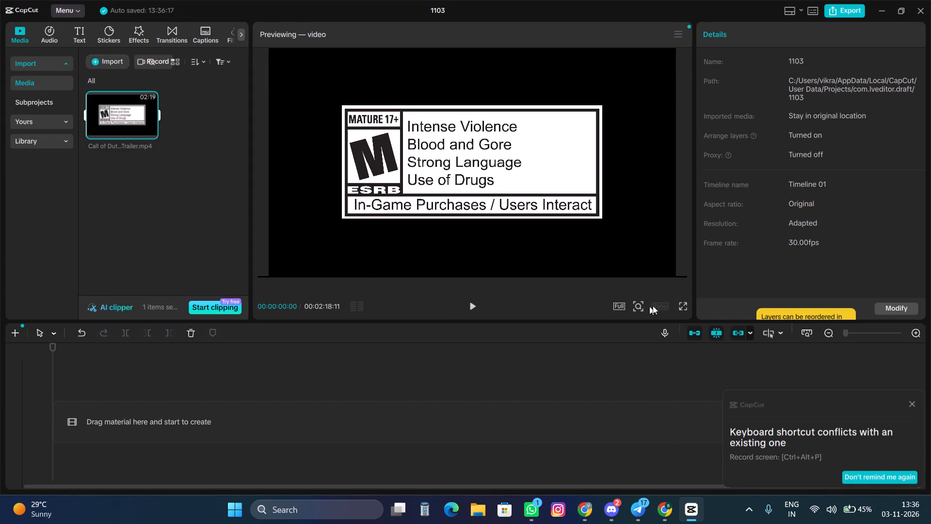
pyautogui.click(915, 404)
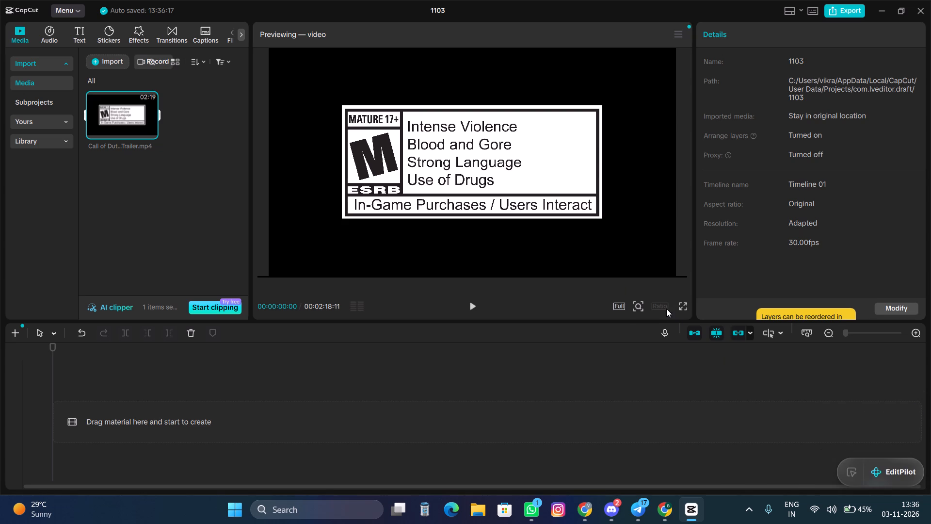
# Add the imported launch trailer to the timeline and select its clip.
pyautogui.click(149, 132)
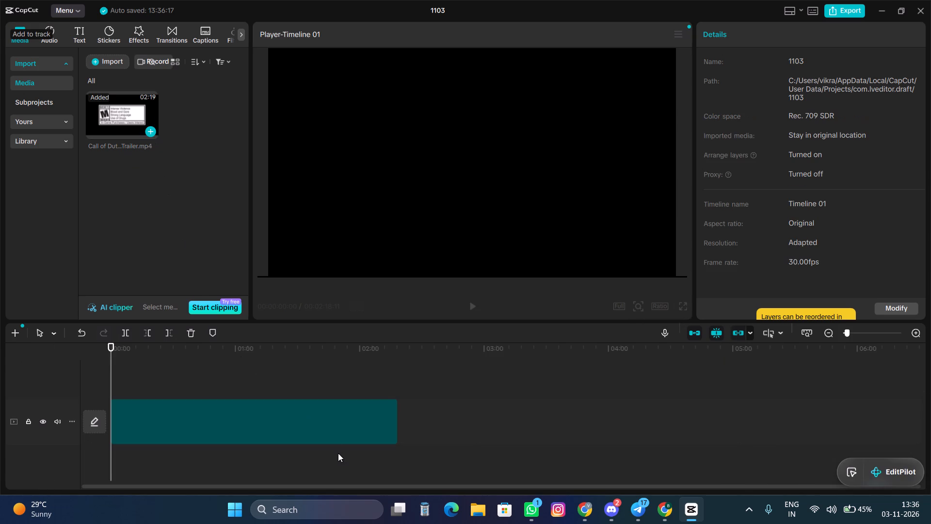
pyautogui.moveTo(337, 454); pyautogui.dragTo(336, 428)
pyautogui.click(202, 419)
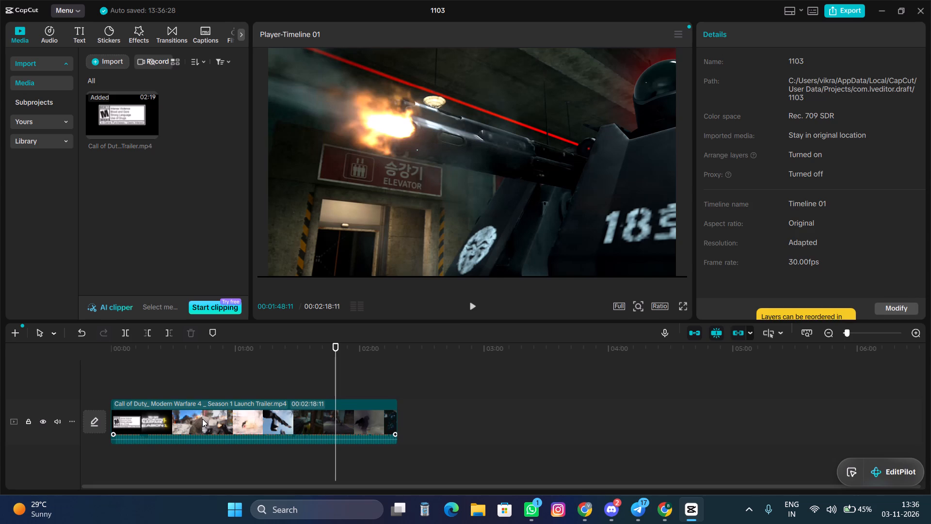
# Look through the available aspect ratio options for the project.
pyautogui.click(663, 306)
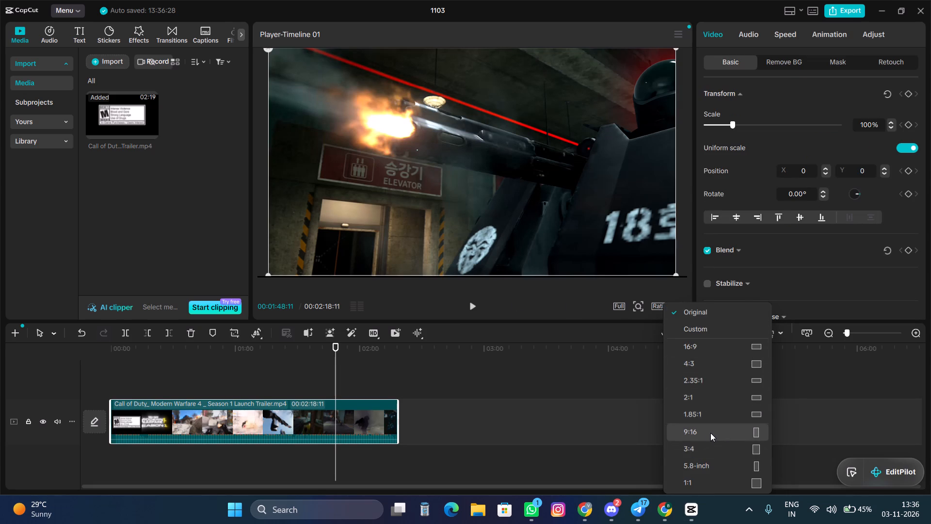
pyautogui.click(623, 385)
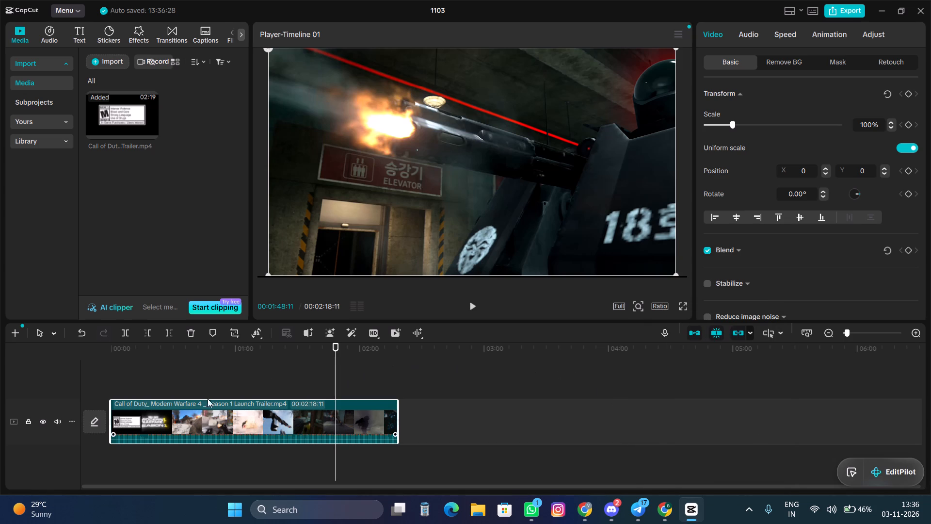
# Play the trailer from its beginning to about 28 seconds to review the opening section.
pyautogui.moveTo(338, 378); pyautogui.dragTo(248, 375)
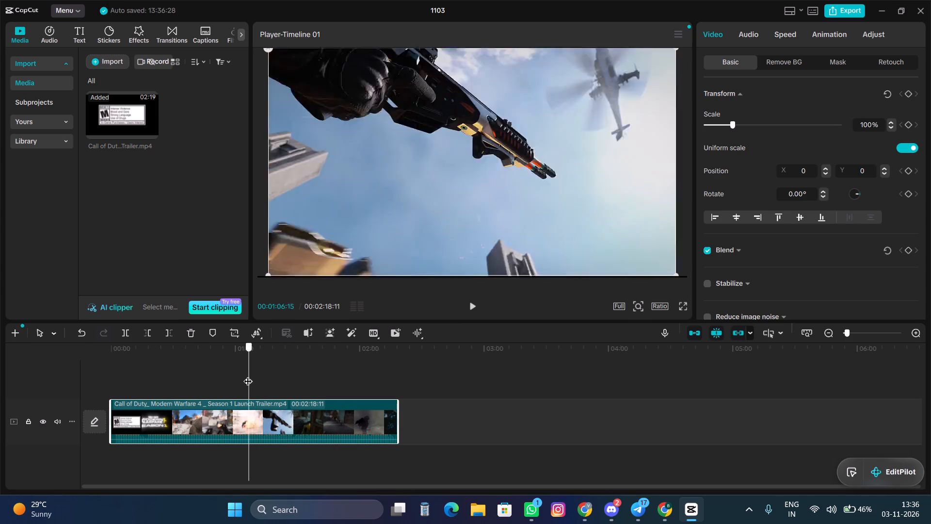
pyautogui.moveTo(248, 375); pyautogui.dragTo(105, 382)
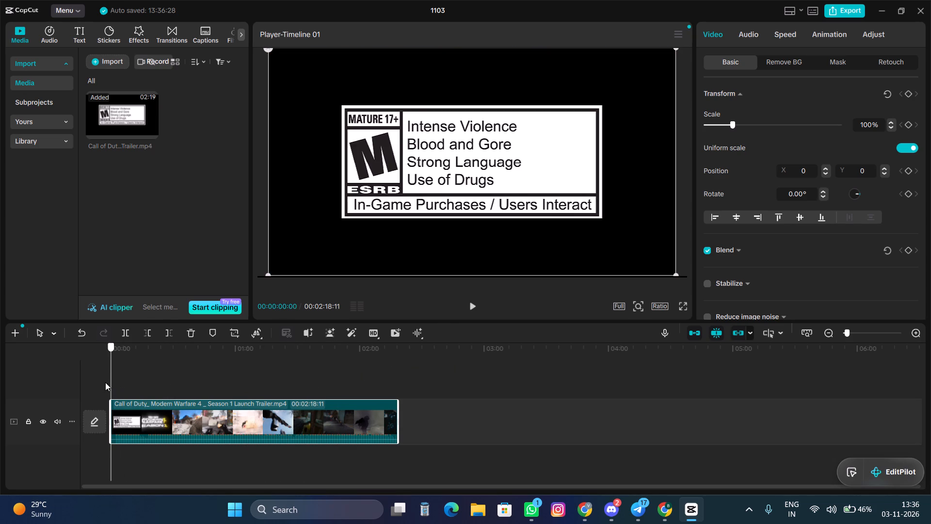
pyautogui.moveTo(105, 382); pyautogui.dragTo(100, 382)
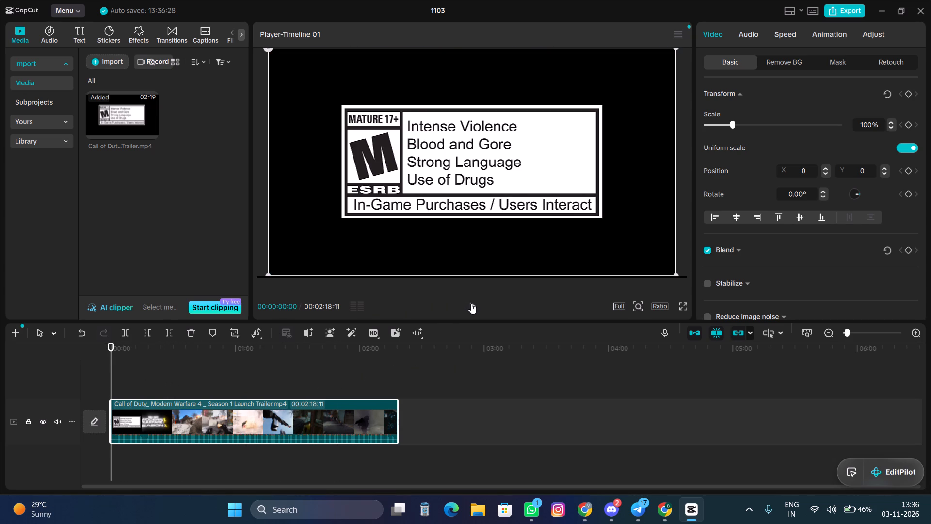
pyautogui.click(472, 304)
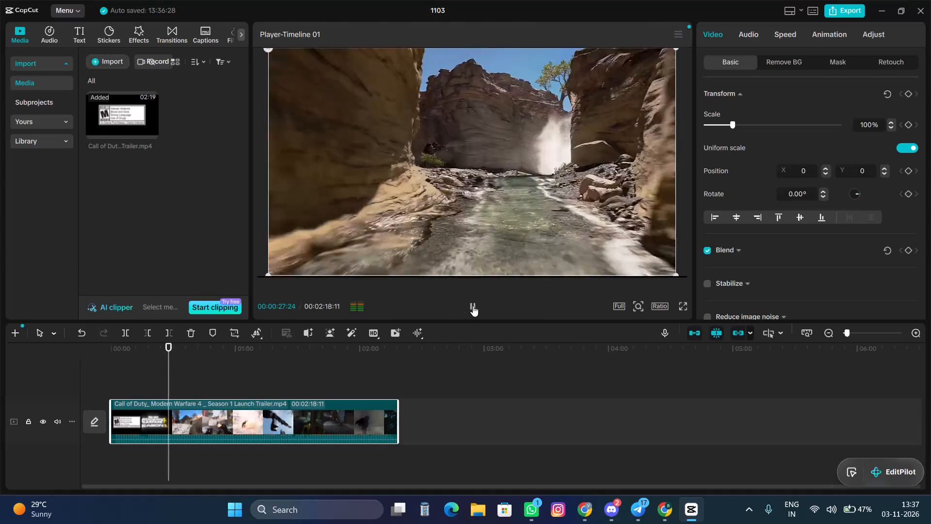
pyautogui.click(474, 306)
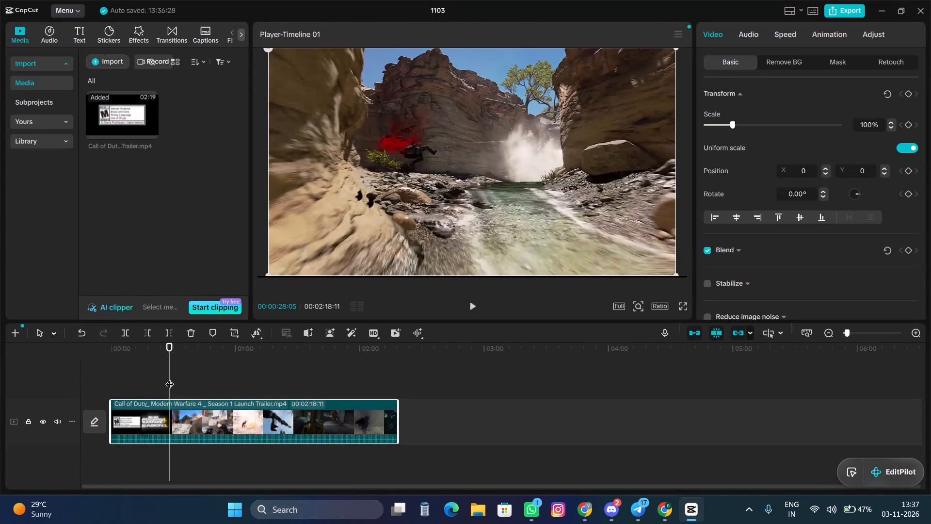
# Trim away the trailer's opening before 00:00:22:22, at the canyon shot with the burning vehicle.
pyautogui.moveTo(170, 378); pyautogui.dragTo(157, 377)
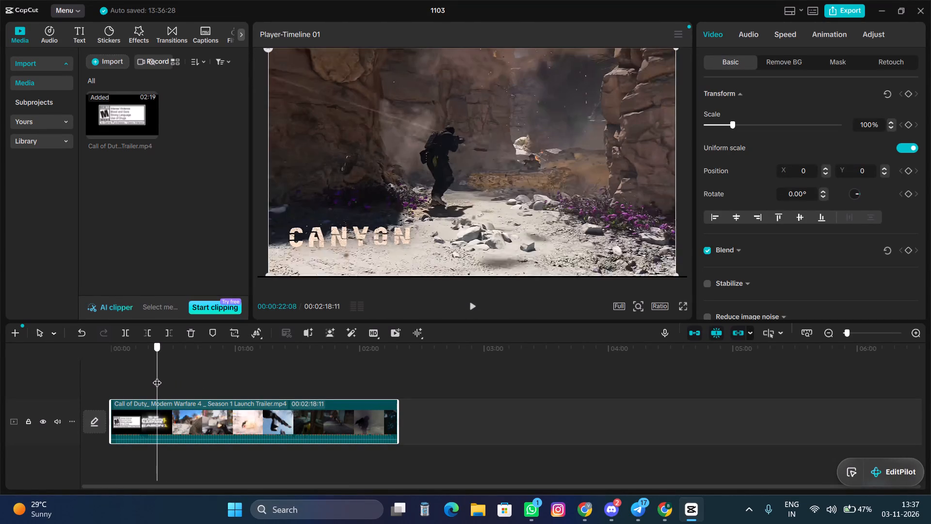
pyautogui.moveTo(157, 377); pyautogui.dragTo(157, 377)
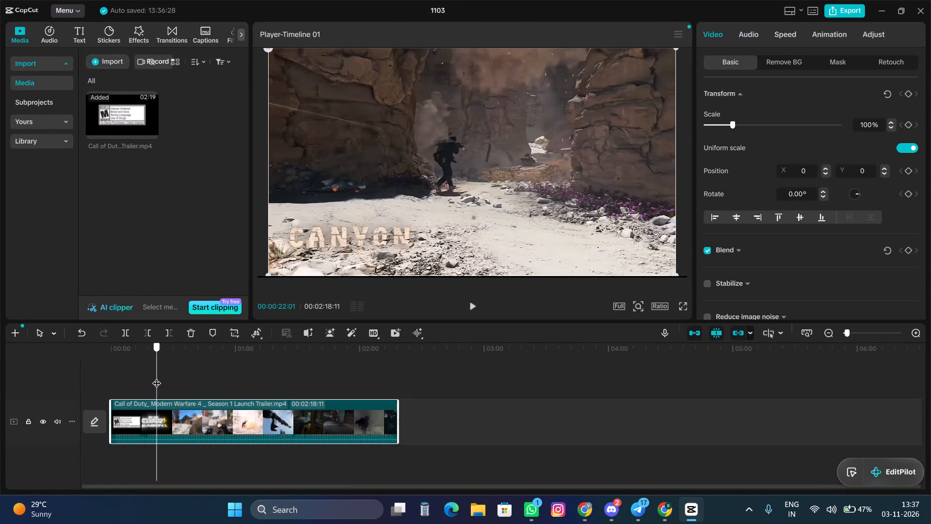
pyautogui.moveTo(157, 377); pyautogui.dragTo(158, 377)
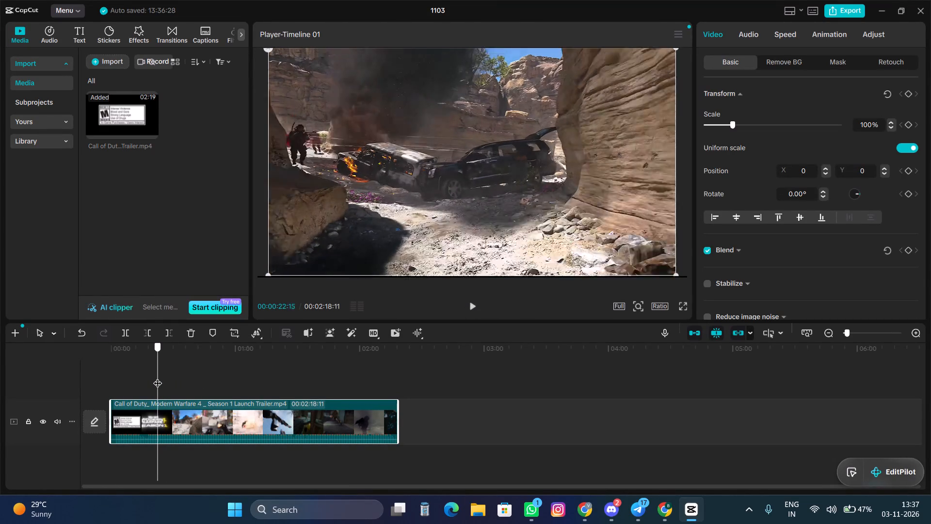
pyautogui.moveTo(158, 377); pyautogui.dragTo(158, 377)
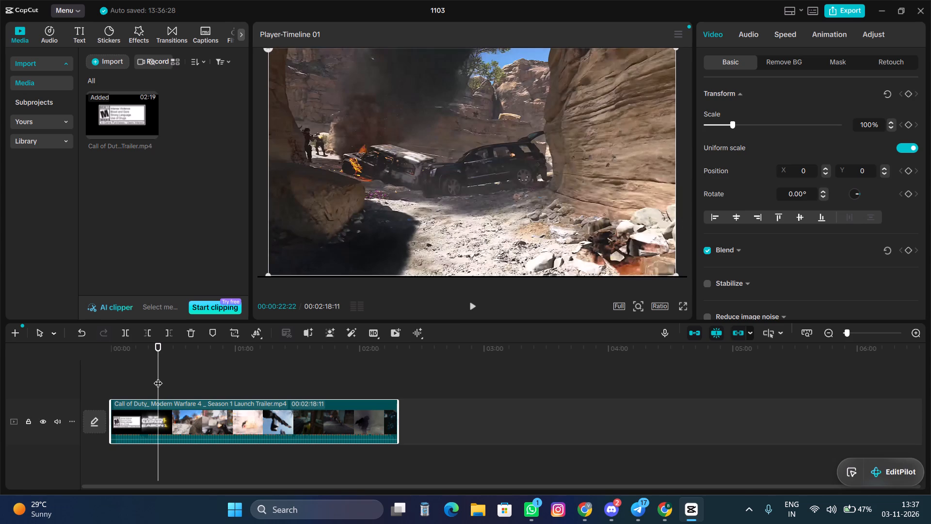
pyautogui.keyDown('ctrl'); pyautogui.scroll(17, 158, 377); pyautogui.keyUp('ctrl')
pyautogui.keyDown('ctrl'); pyautogui.scroll(7, 158, 377); pyautogui.keyUp('ctrl')
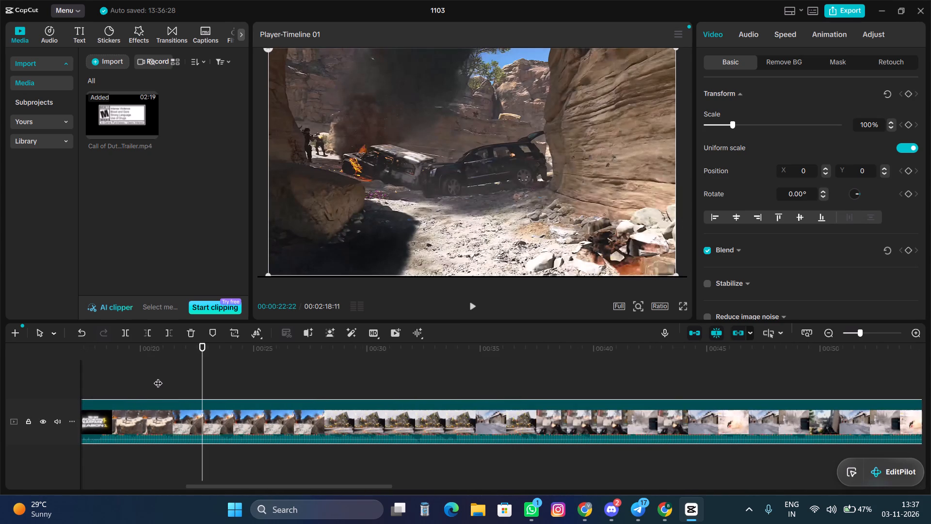
pyautogui.keyDown('ctrl'); pyautogui.scroll(6, 158, 377); pyautogui.keyUp('ctrl')
pyautogui.hscroll(1, 158, 377)
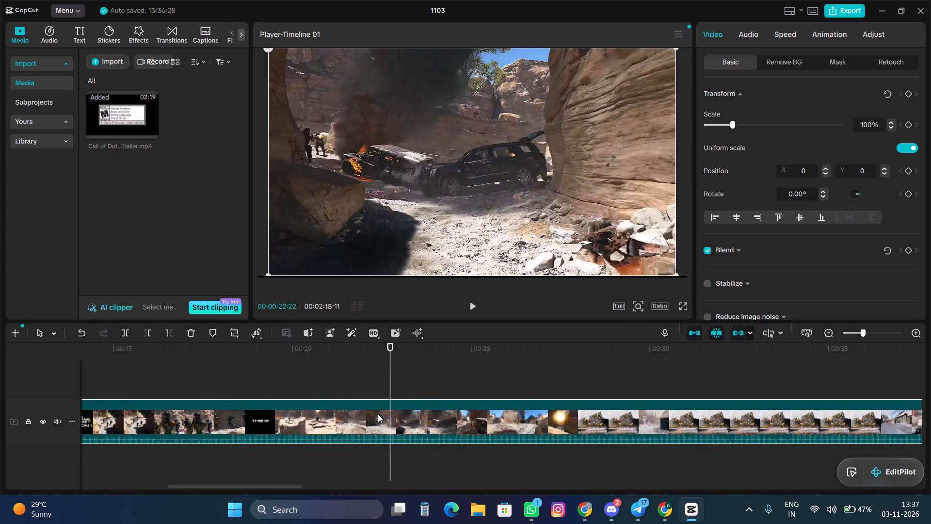
pyautogui.click(378, 414)
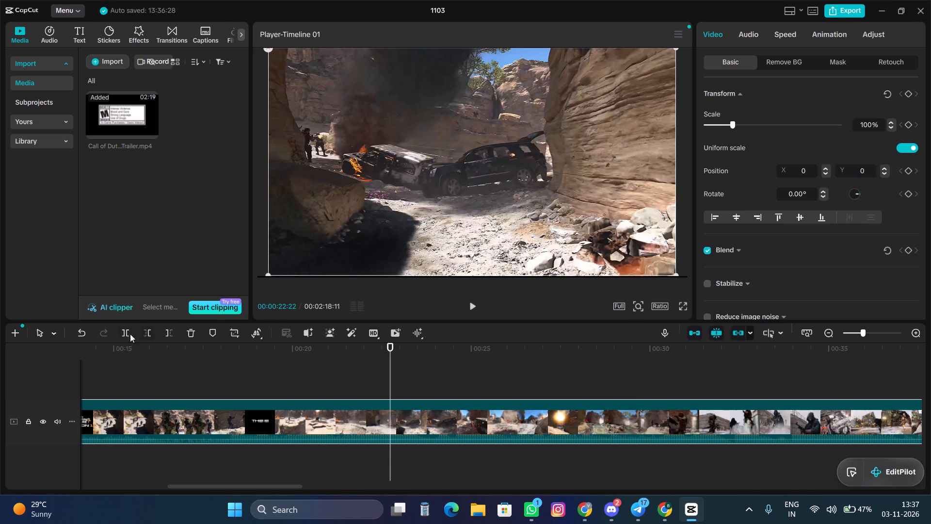
pyautogui.click(144, 334)
# Play the trimmed trailer from its new start to review the remaining footage.
pyautogui.keyDown('ctrl'); pyautogui.scroll(-19, 277, 440); pyautogui.keyUp('ctrl')
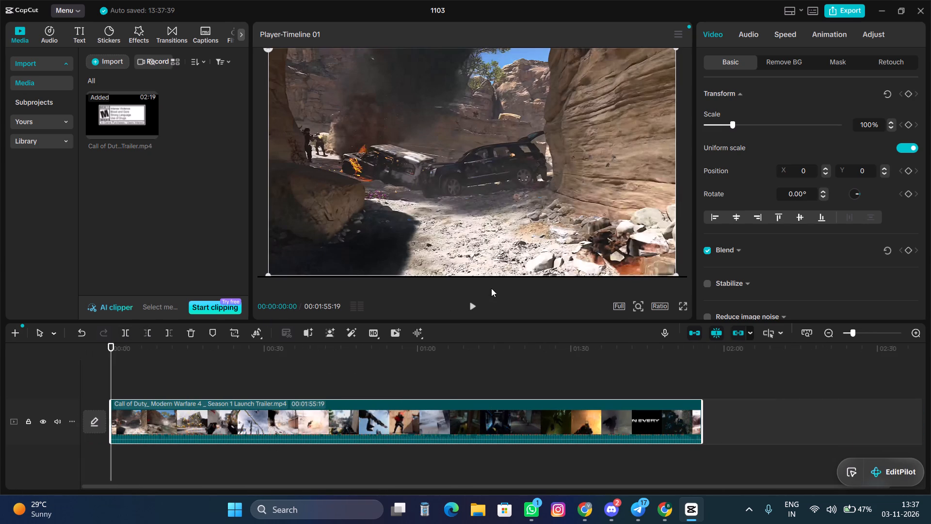
pyautogui.click(473, 306)
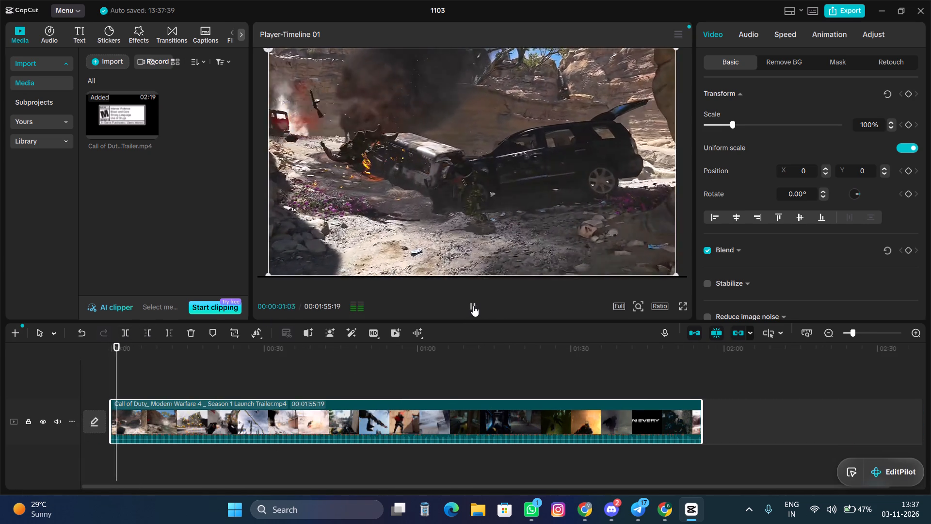
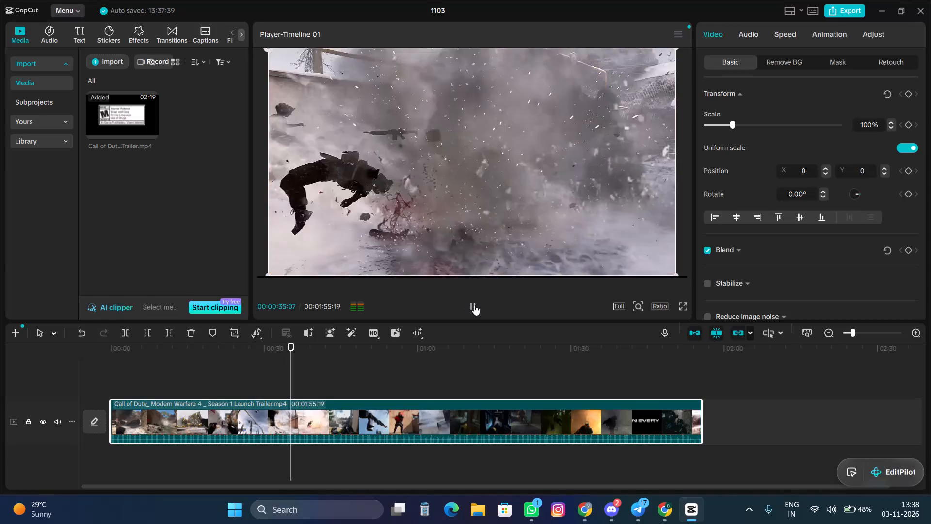
# Stop playback and scrub through the footage between about 21 and 36 seconds to find an end point for the clip.
pyautogui.click(474, 305)
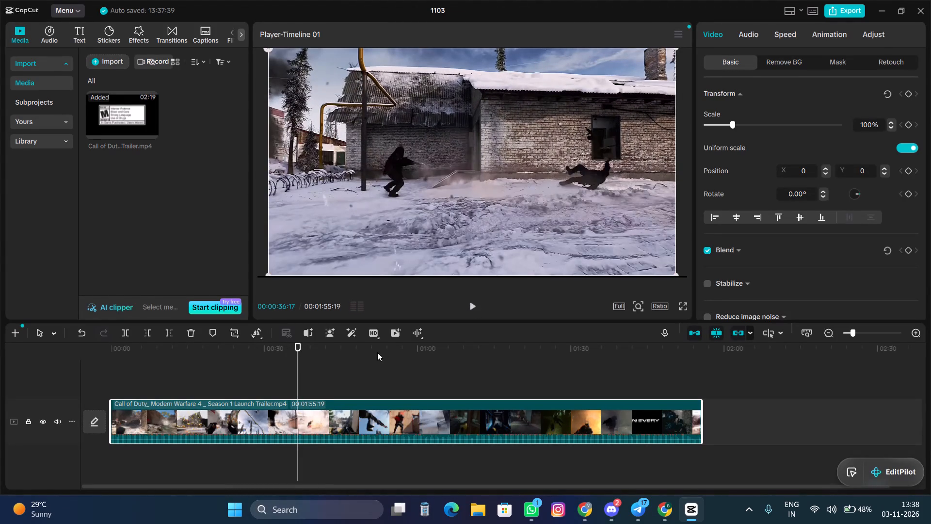
pyautogui.click(298, 369)
pyautogui.moveTo(298, 369); pyautogui.dragTo(289, 369)
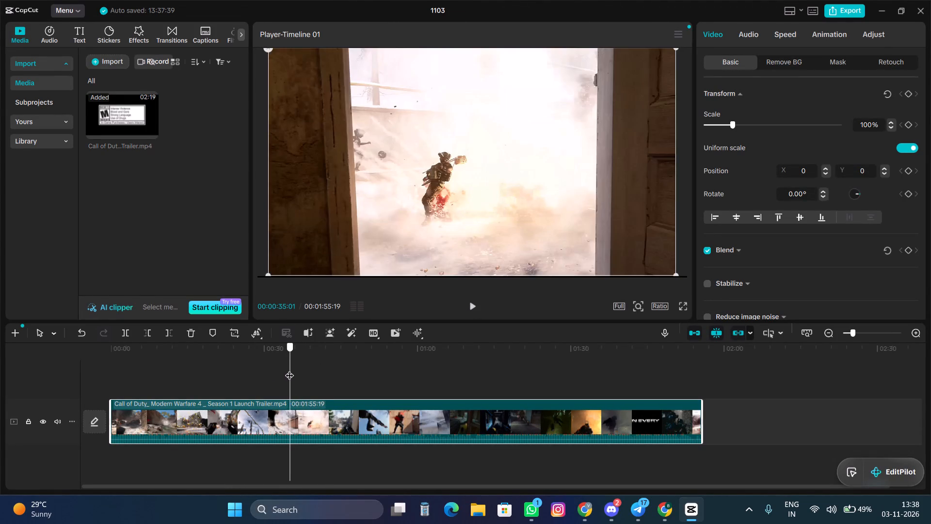
pyautogui.moveTo(289, 369); pyautogui.dragTo(264, 366)
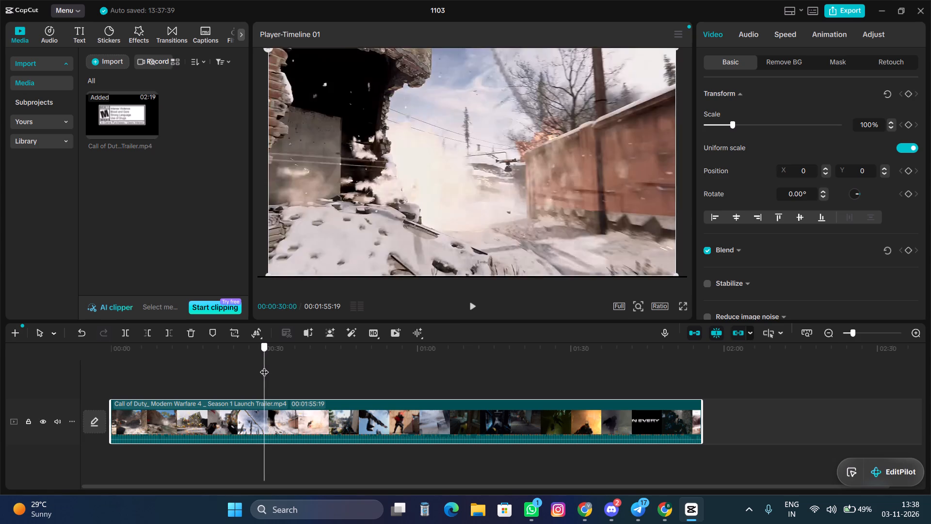
pyautogui.moveTo(264, 366); pyautogui.dragTo(257, 364)
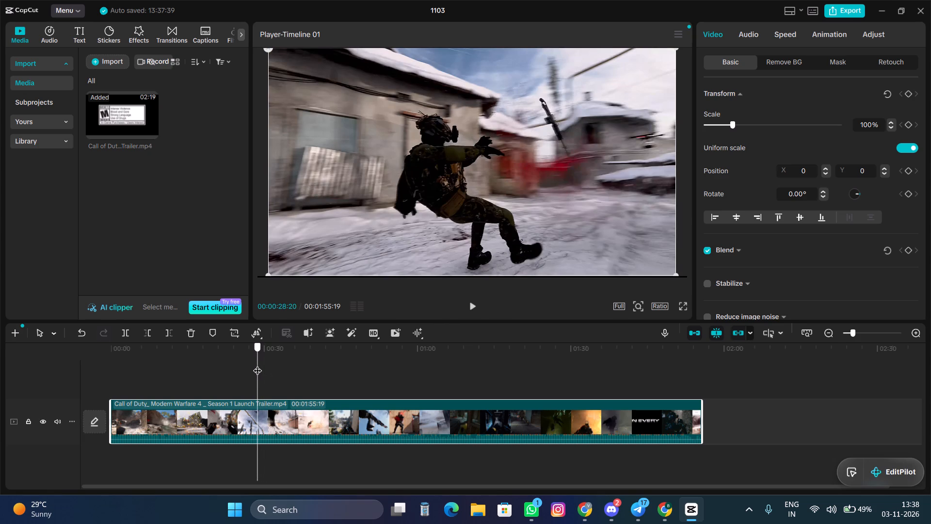
pyautogui.moveTo(257, 364); pyautogui.dragTo(254, 364)
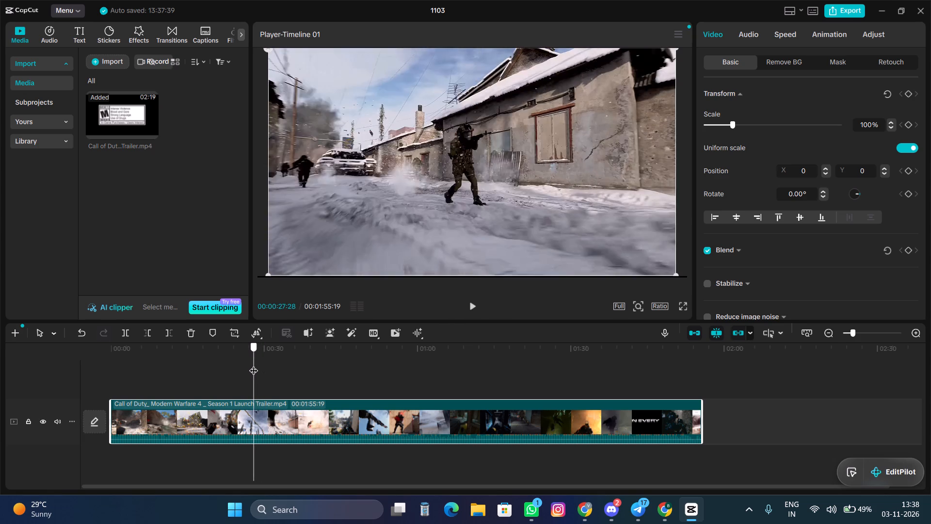
pyautogui.moveTo(254, 364); pyautogui.dragTo(236, 354)
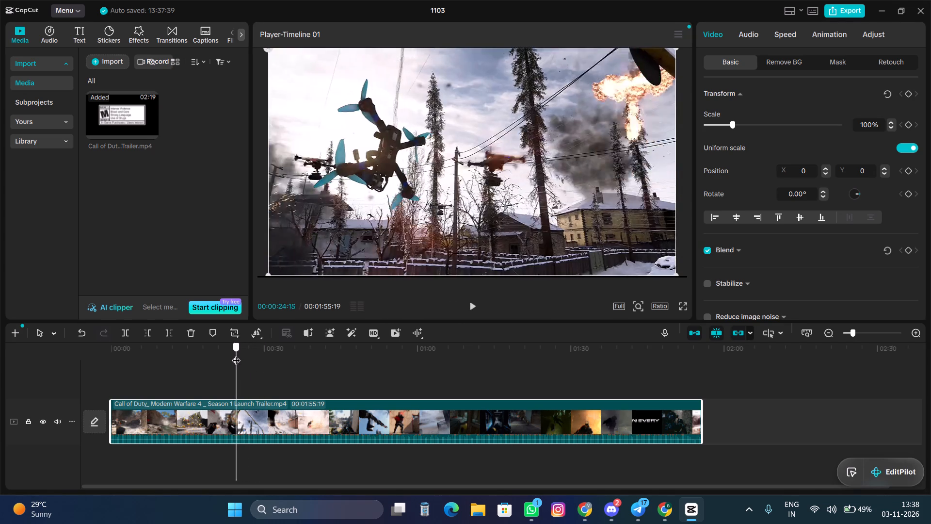
pyautogui.moveTo(236, 354); pyautogui.dragTo(226, 345)
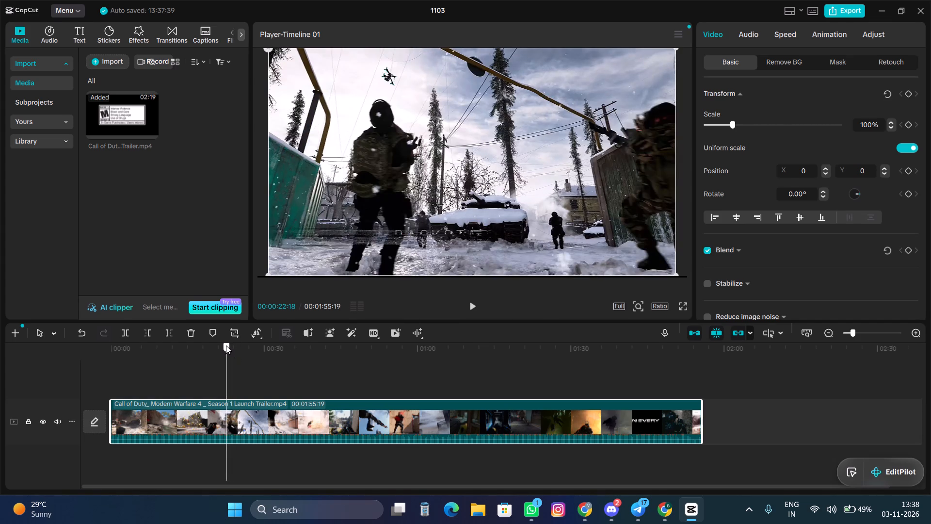
pyautogui.moveTo(226, 345); pyautogui.dragTo(220, 344)
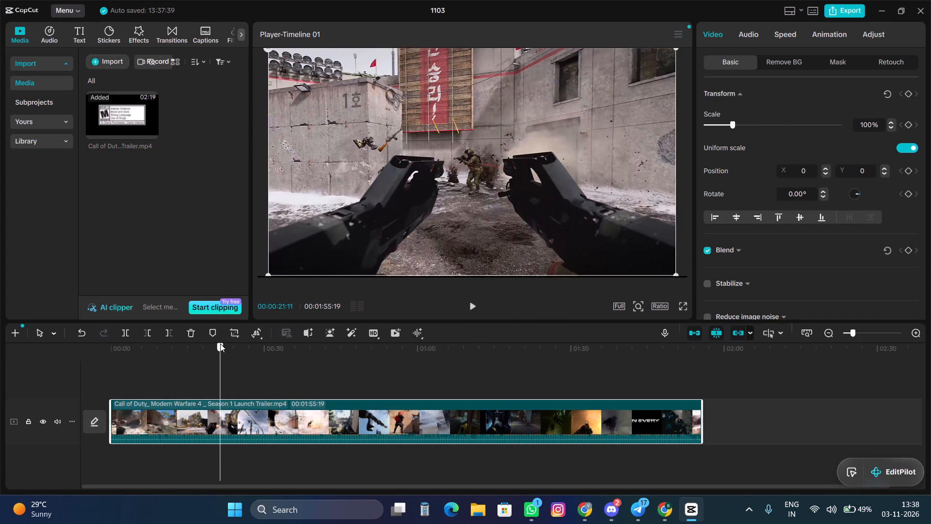
pyautogui.moveTo(220, 344); pyautogui.dragTo(220, 341)
pyautogui.moveTo(220, 341); pyautogui.dragTo(234, 341)
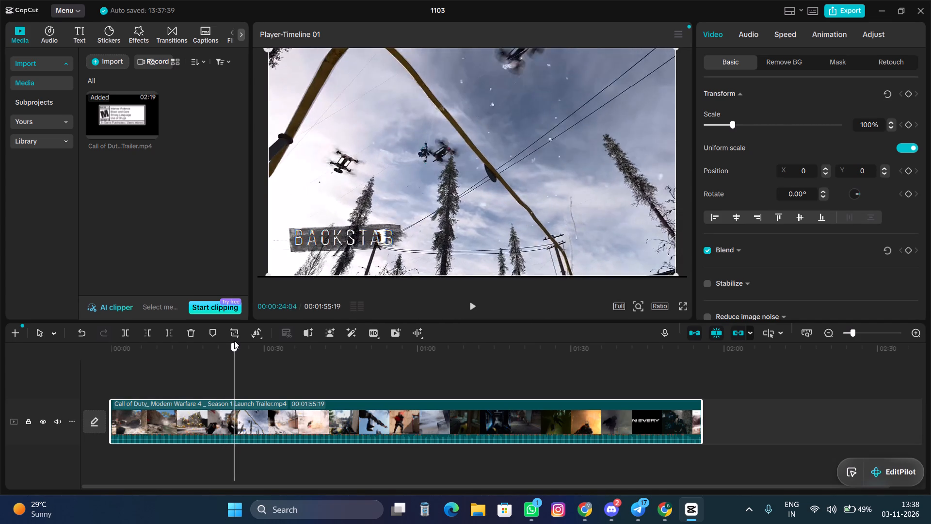
pyautogui.moveTo(234, 341); pyautogui.dragTo(251, 344)
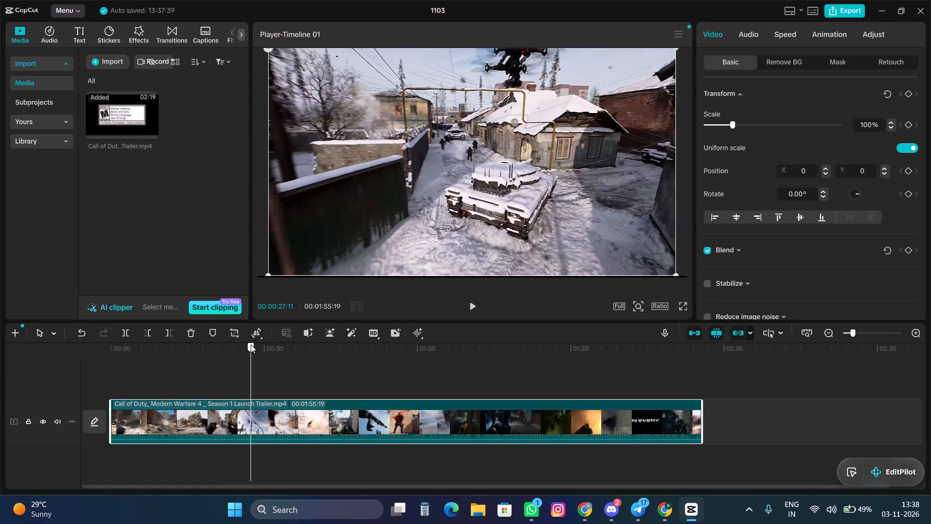
pyautogui.moveTo(251, 344); pyautogui.dragTo(254, 345)
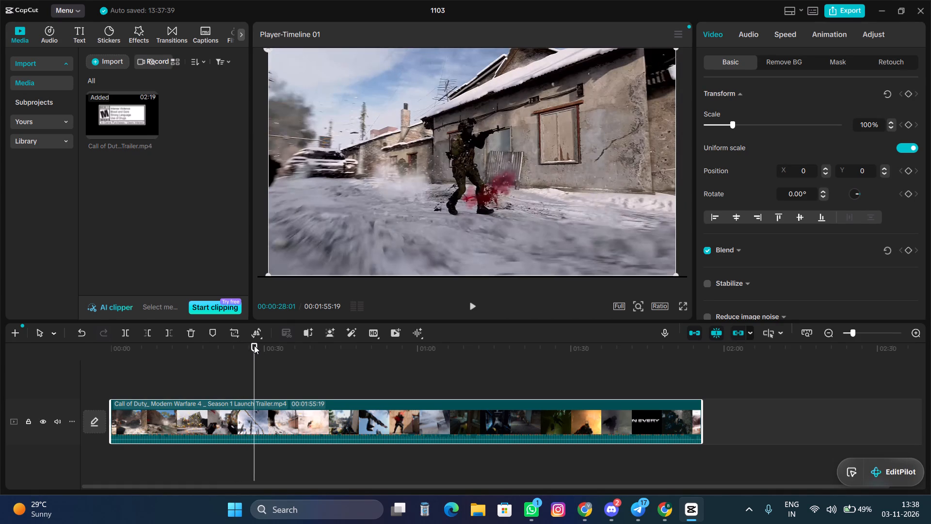
# Trim away the rest of the trailer after 00:00:28:00, at the snowy street shot with the firing soldier.
pyautogui.keyDown('ctrl'); pyautogui.scroll(4, 254, 345); pyautogui.keyUp('ctrl')
pyautogui.keyDown('ctrl'); pyautogui.scroll(7, 271, 384); pyautogui.keyUp('ctrl')
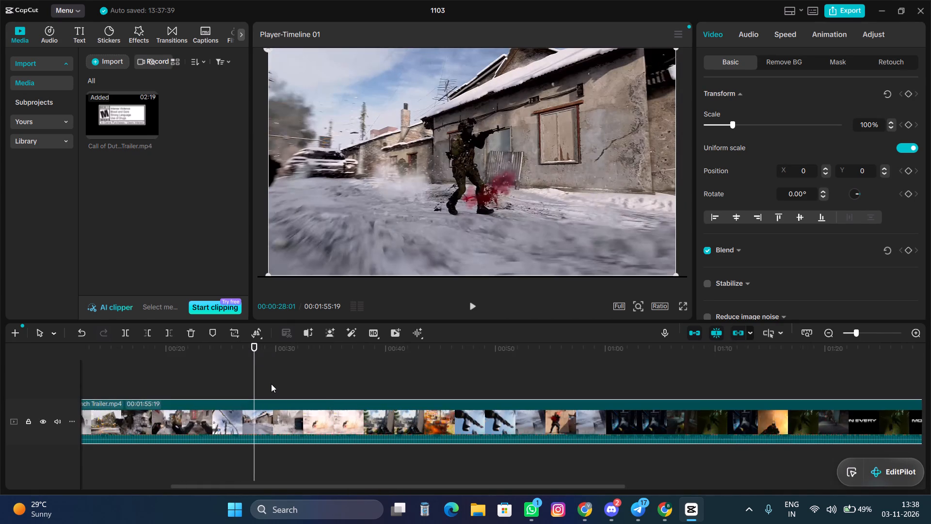
pyautogui.keyDown('ctrl'); pyautogui.scroll(11, 271, 384); pyautogui.keyUp('ctrl')
pyautogui.hscroll(1, 271, 384)
pyautogui.keyDown('ctrl'); pyautogui.scroll(3, 271, 384); pyautogui.keyUp('ctrl')
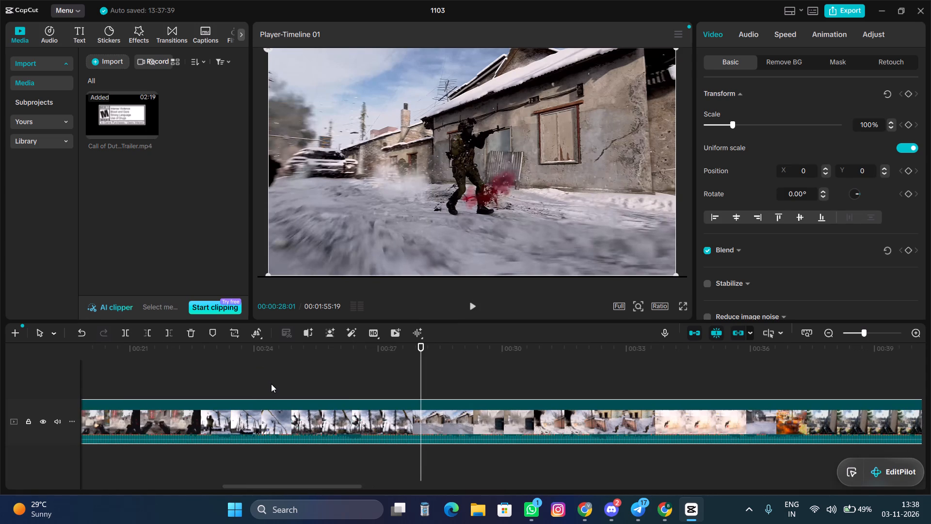
pyautogui.keyDown('ctrl'); pyautogui.scroll(4, 271, 384); pyautogui.keyUp('ctrl')
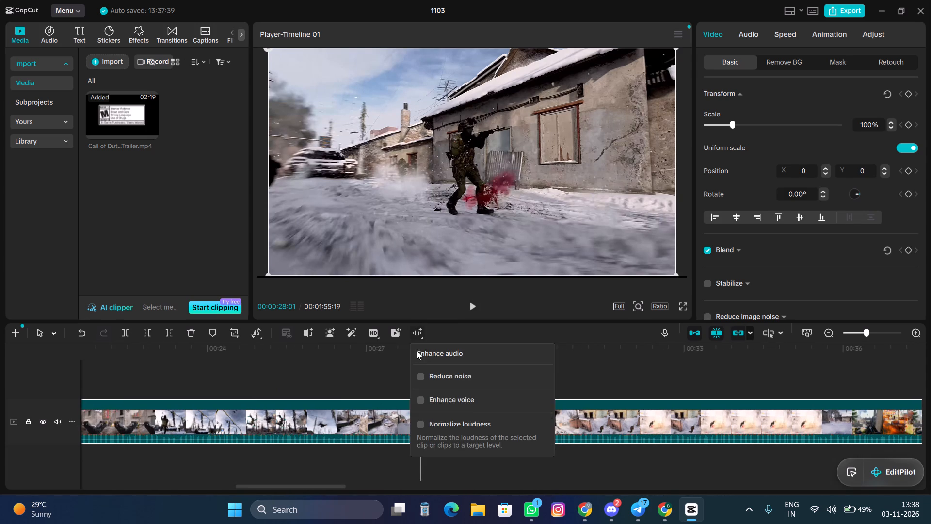
pyautogui.keyDown('ctrl'); pyautogui.scroll(6, 401, 372); pyautogui.keyUp('ctrl')
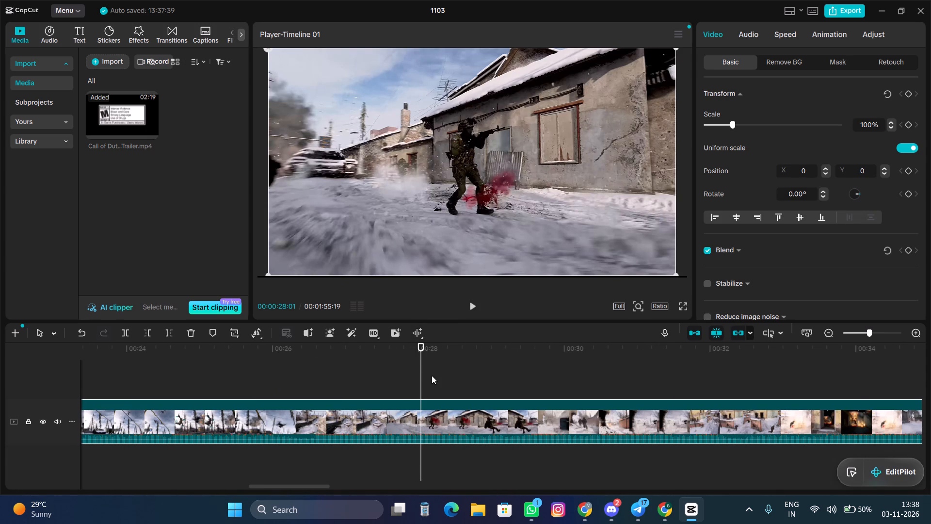
pyautogui.moveTo(422, 376); pyautogui.dragTo(418, 376)
pyautogui.click(425, 399)
pyautogui.click(424, 407)
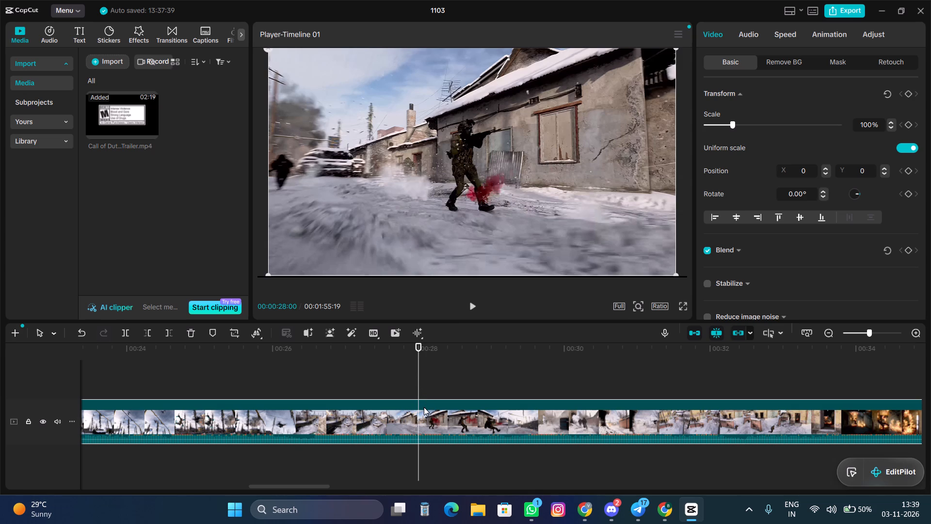
pyautogui.click(171, 335)
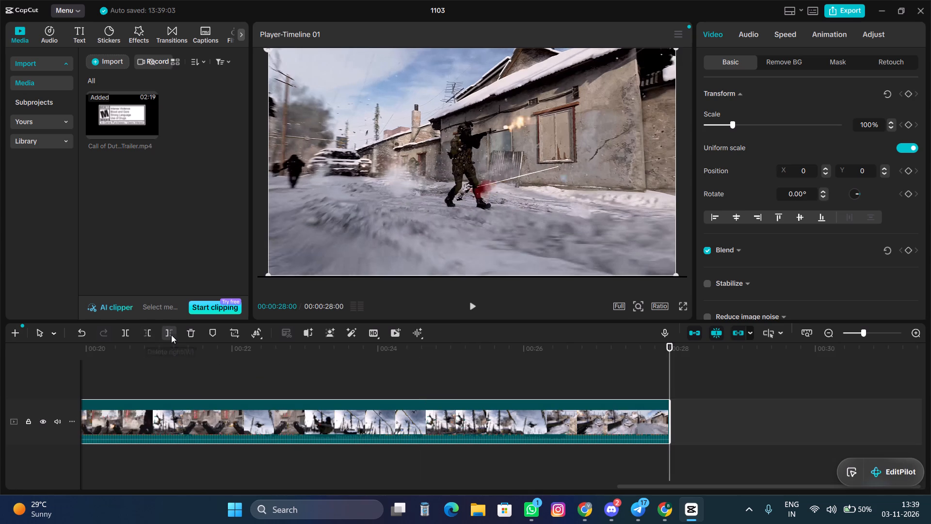
# Play the shortened trailer clip from its beginning through to its end to review the cut.
pyautogui.keyDown('ctrl'); pyautogui.scroll(-7, 312, 429); pyautogui.keyUp('ctrl')
pyautogui.keyDown('ctrl'); pyautogui.scroll(-18, 312, 429); pyautogui.keyUp('ctrl')
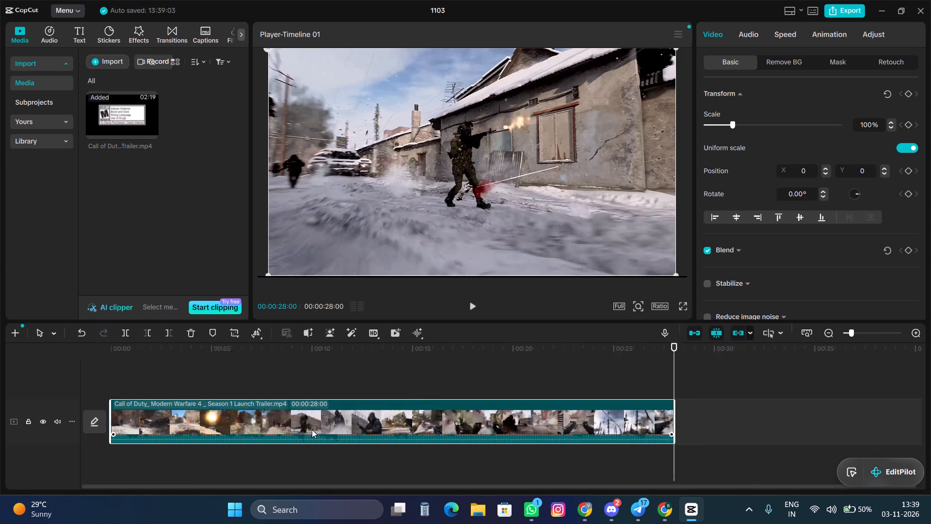
pyautogui.keyDown('ctrl'); pyautogui.scroll(-6, 312, 429); pyautogui.keyUp('ctrl')
pyautogui.hscroll(2, 312, 429)
pyautogui.click(89, 375)
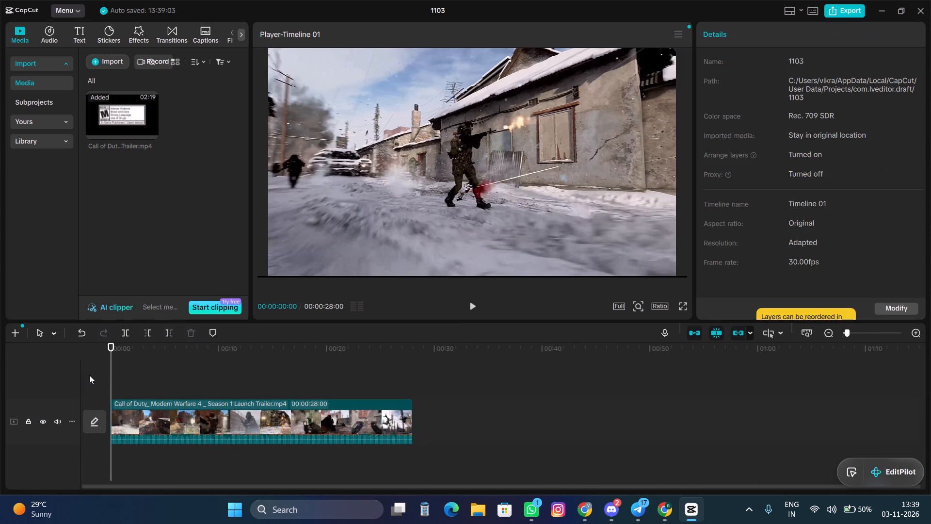
pyautogui.click(469, 302)
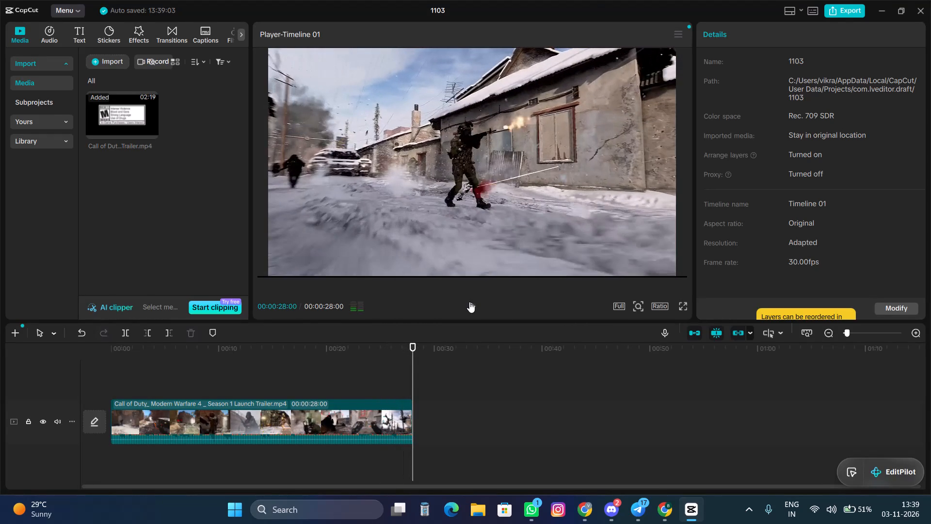
# Shorten the end of the trailer clip slightly, to a duration of 00:00:27:20.
pyautogui.keyDown('ctrl'); pyautogui.scroll(8, 428, 385); pyautogui.keyUp('ctrl')
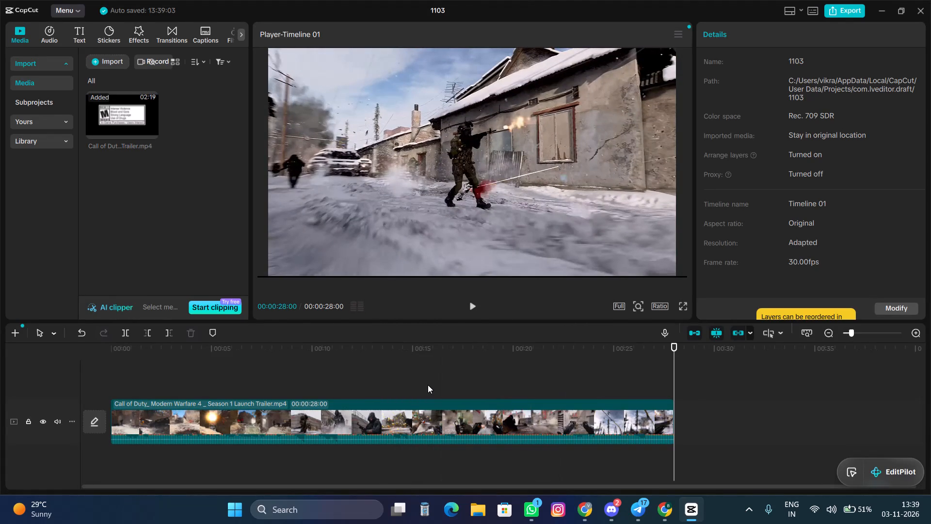
pyautogui.hscroll(-3, 594, 394)
pyautogui.click(664, 415)
pyautogui.moveTo(675, 415); pyautogui.dragTo(672, 415)
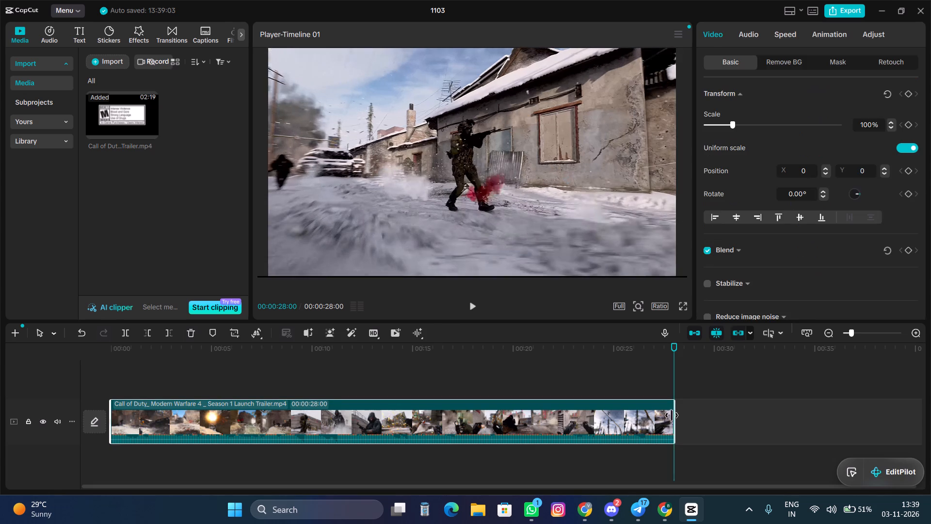
pyautogui.moveTo(672, 415); pyautogui.dragTo(661, 415)
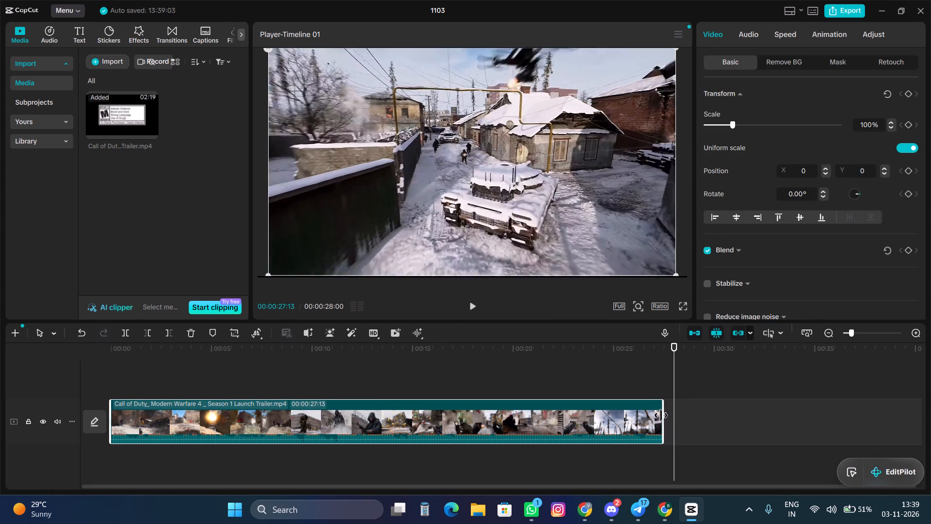
pyautogui.moveTo(661, 415); pyautogui.dragTo(658, 416)
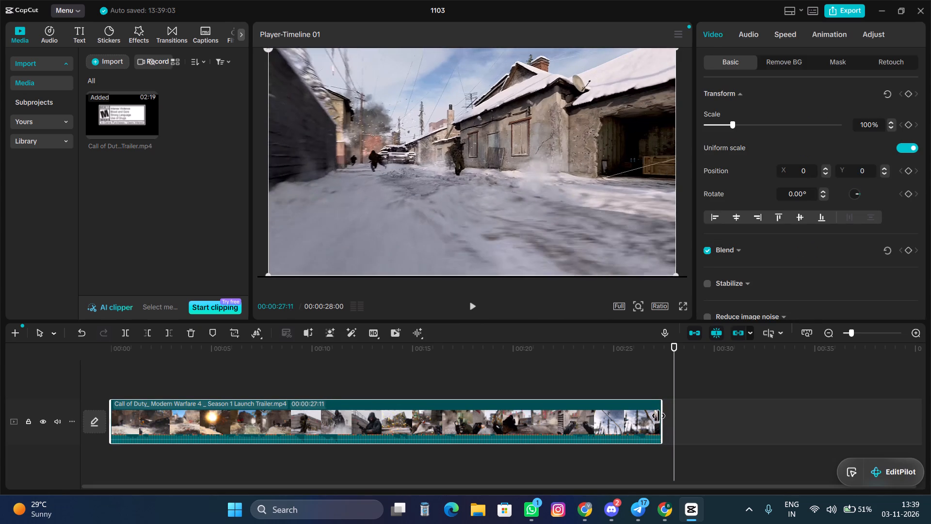
pyautogui.moveTo(658, 416); pyautogui.dragTo(663, 416)
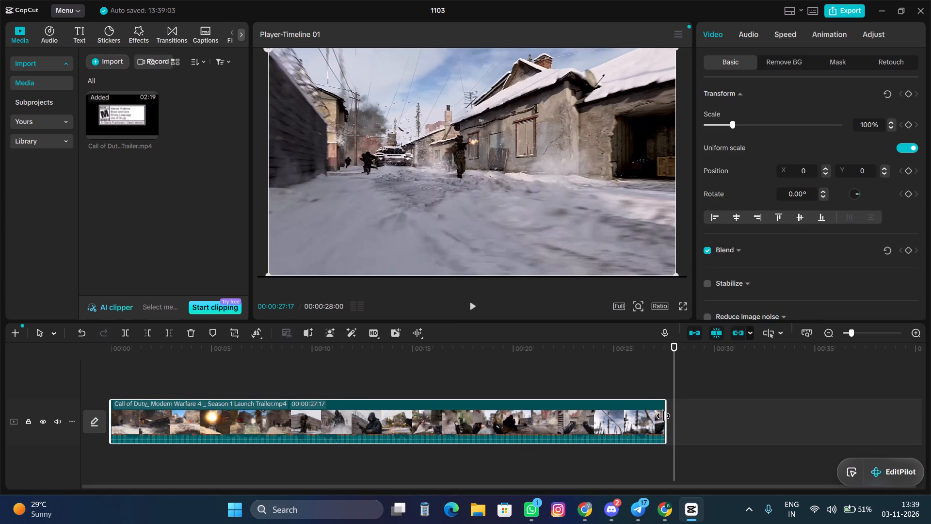
pyautogui.moveTo(663, 416); pyautogui.dragTo(664, 415)
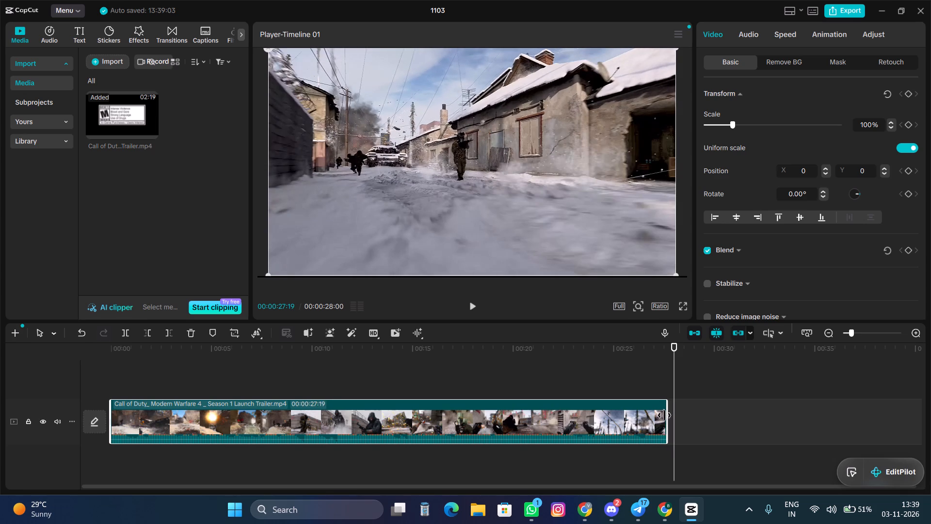
pyautogui.moveTo(664, 415); pyautogui.dragTo(665, 415)
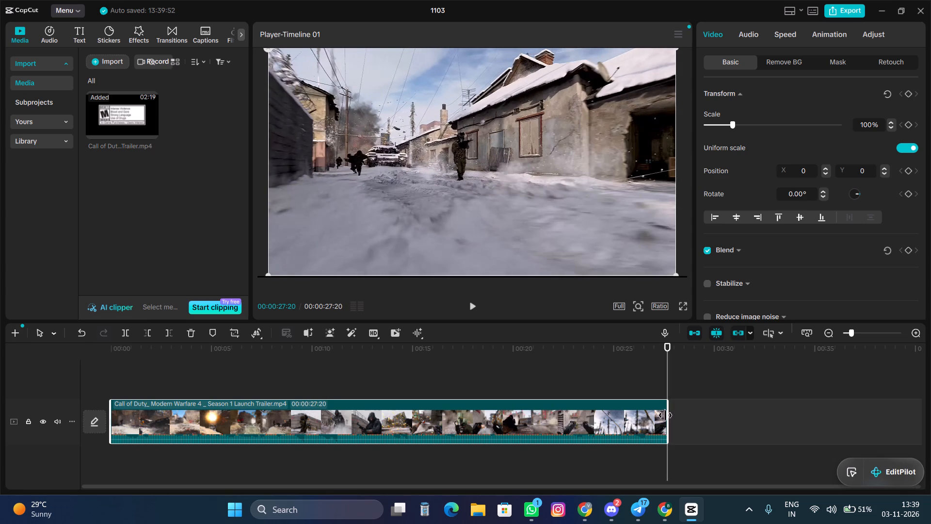
# Set the project's aspect ratio to vertical 9:16.
pyautogui.click(576, 390)
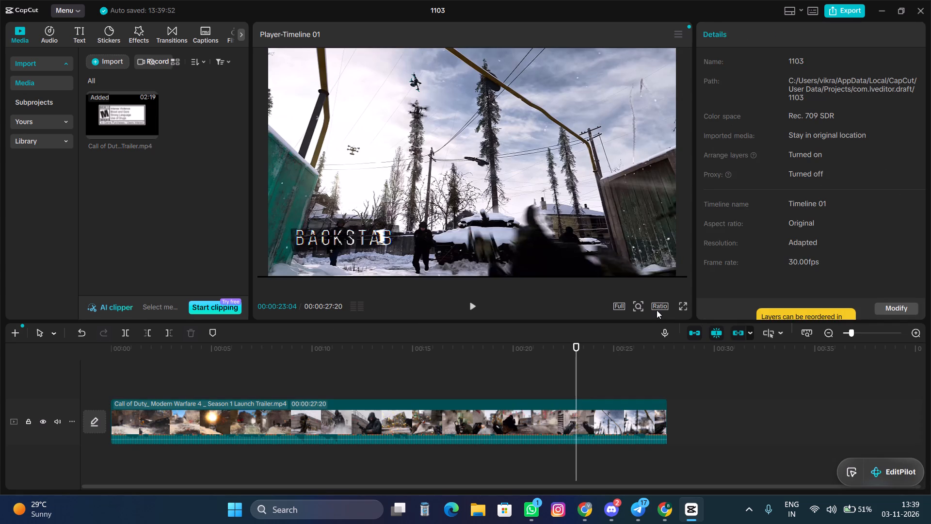
pyautogui.click(658, 309)
pyautogui.click(690, 433)
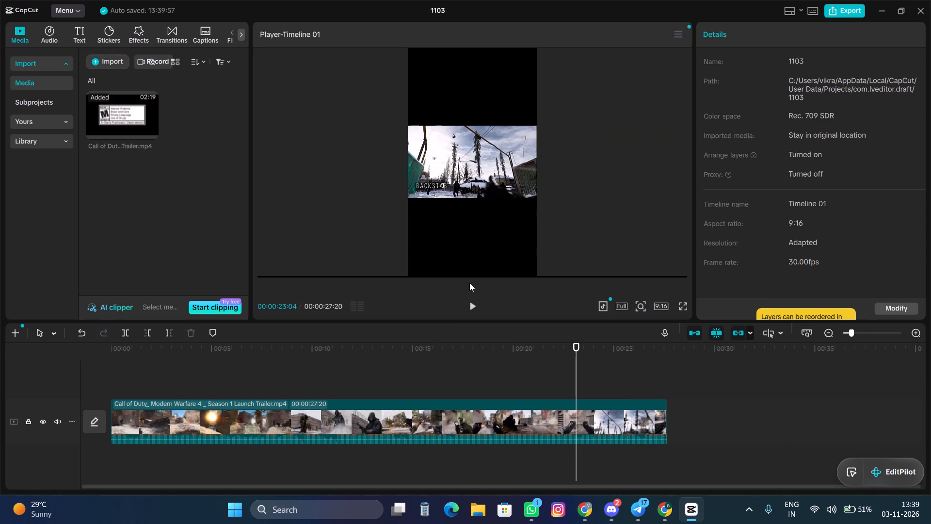
# Scale the trailer clip up uniformly to 116% in the vertical frame.
pyautogui.click(471, 154)
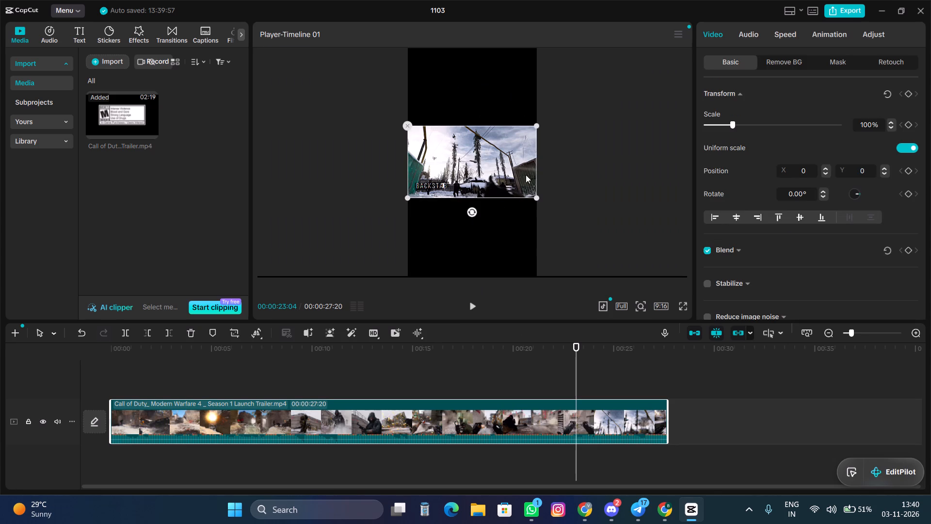
pyautogui.click(889, 122)
pyautogui.tripleClick(892, 122)
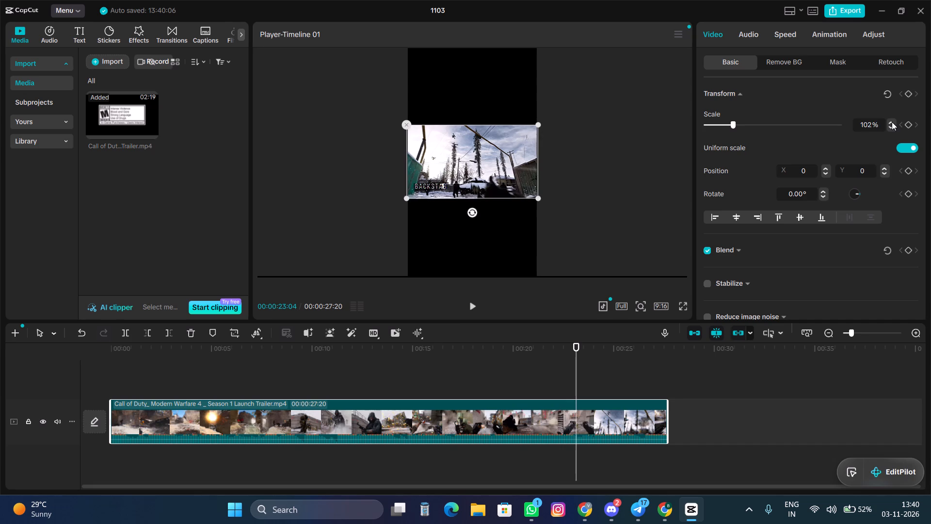
pyautogui.tripleClick(892, 122)
pyautogui.click(892, 122)
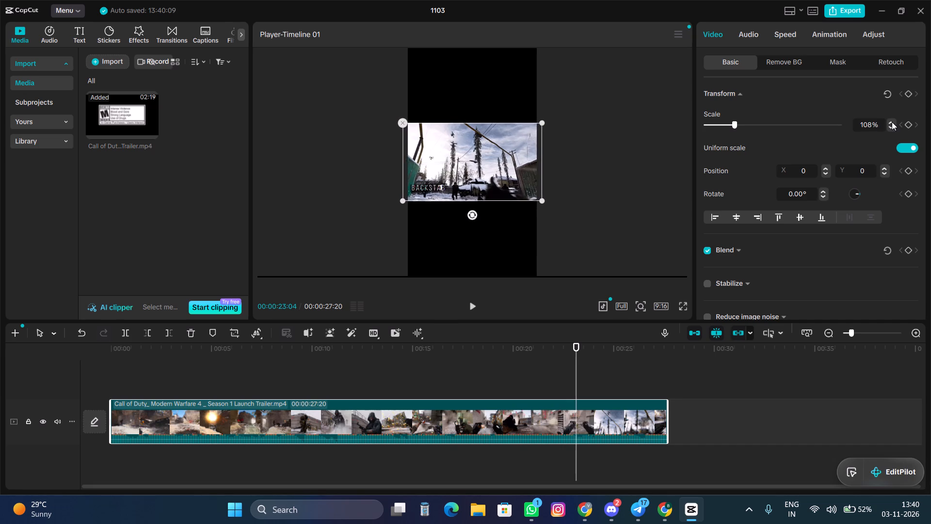
pyautogui.tripleClick(892, 122)
pyautogui.doubleClick(892, 122)
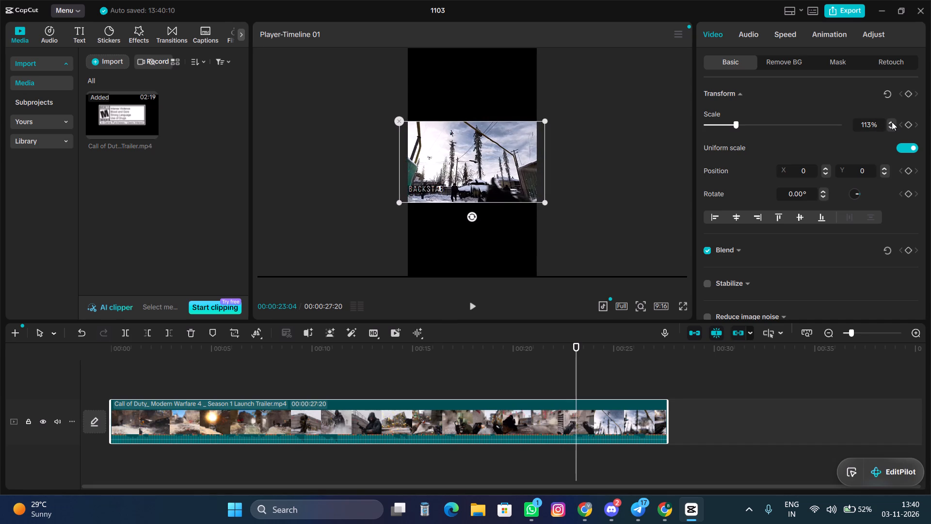
pyautogui.tripleClick(892, 122)
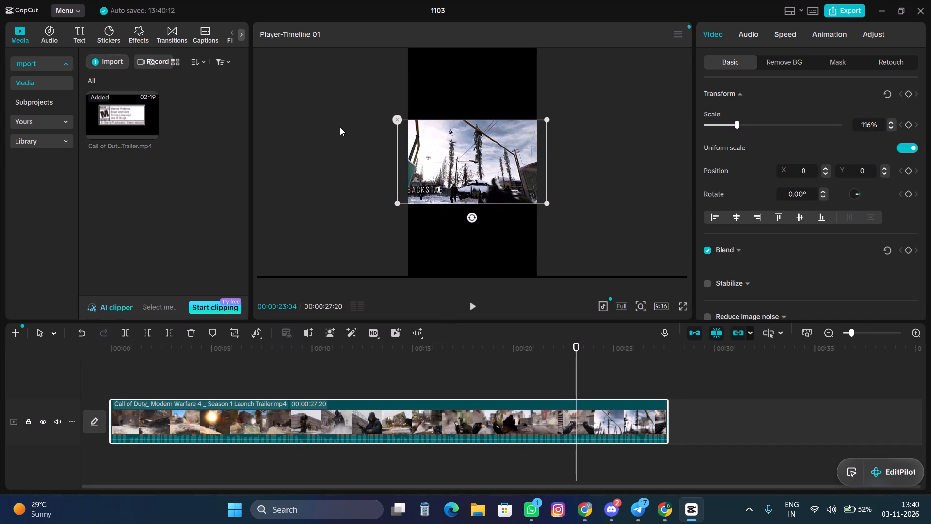
pyautogui.click(340, 127)
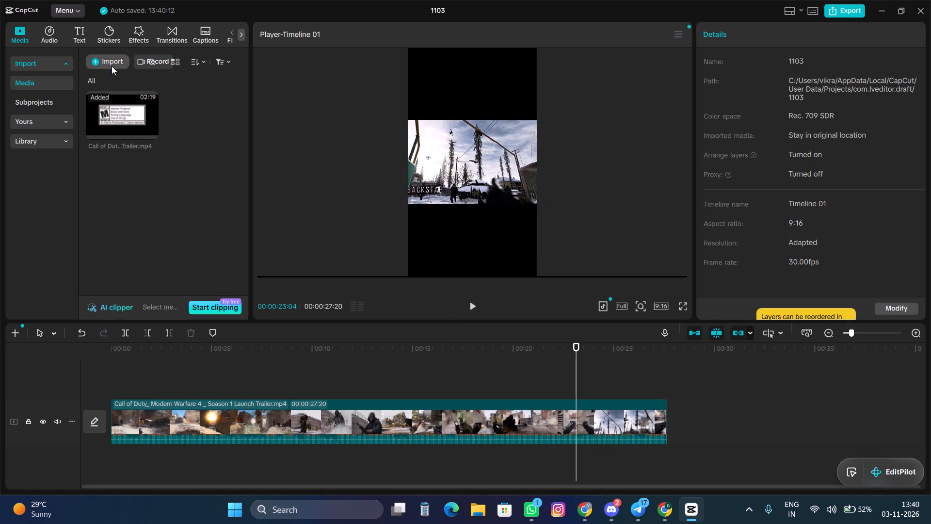
# Import the MW4_S1_MP_ShootHouse, MW4_S1_GEN_Blix_Collage and MW4 branding icon images from Downloads.
pyautogui.click(112, 66)
pyautogui.click(133, 84)
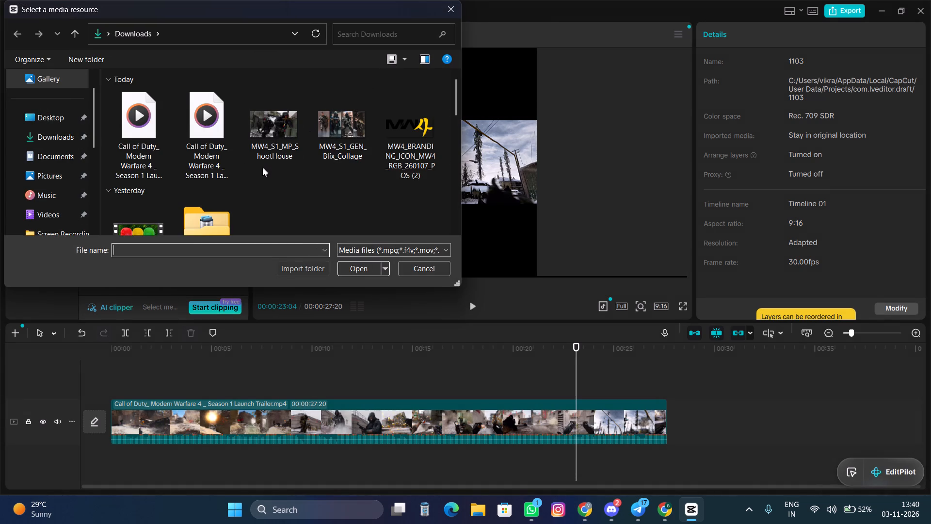
pyautogui.moveTo(268, 179); pyautogui.dragTo(407, 126)
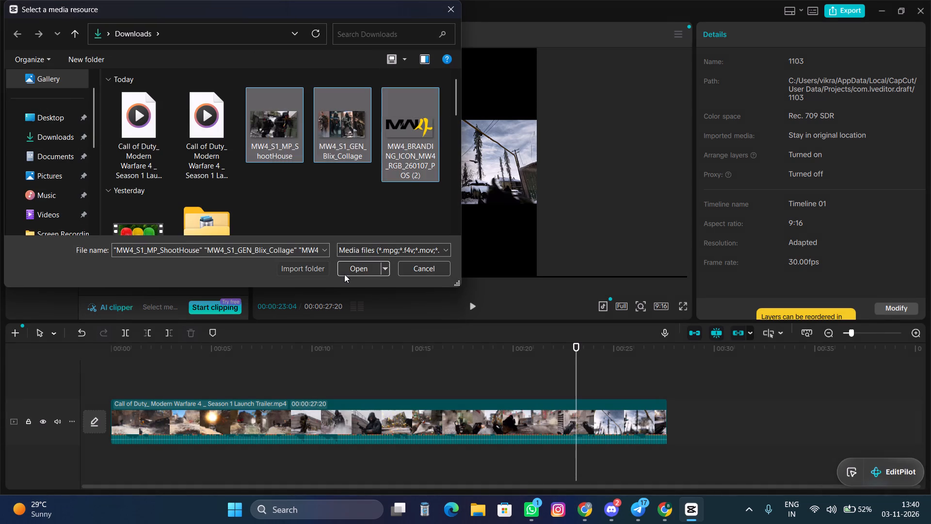
pyautogui.click(356, 266)
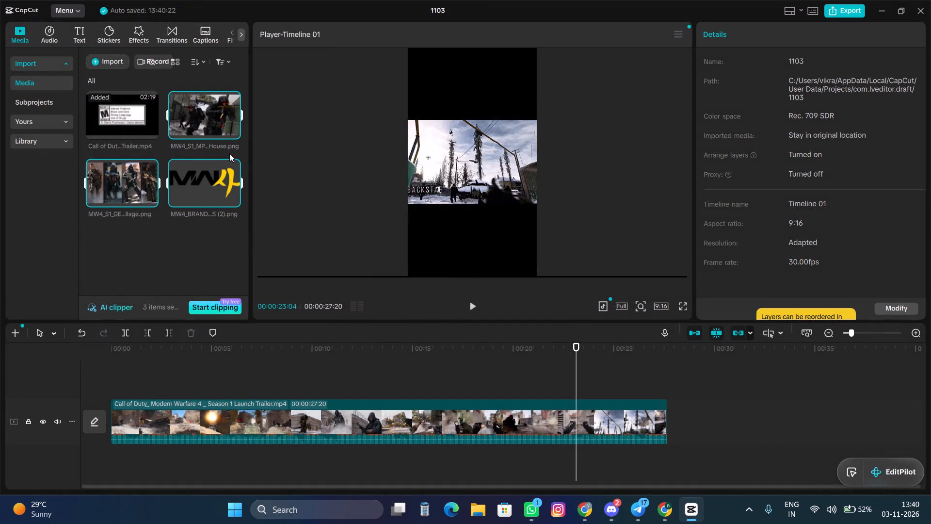
# Add the MW4_S1_MP_ShootHouse image to the timeline on its own track above the trailer, starting at 00:00.
pyautogui.click(207, 114)
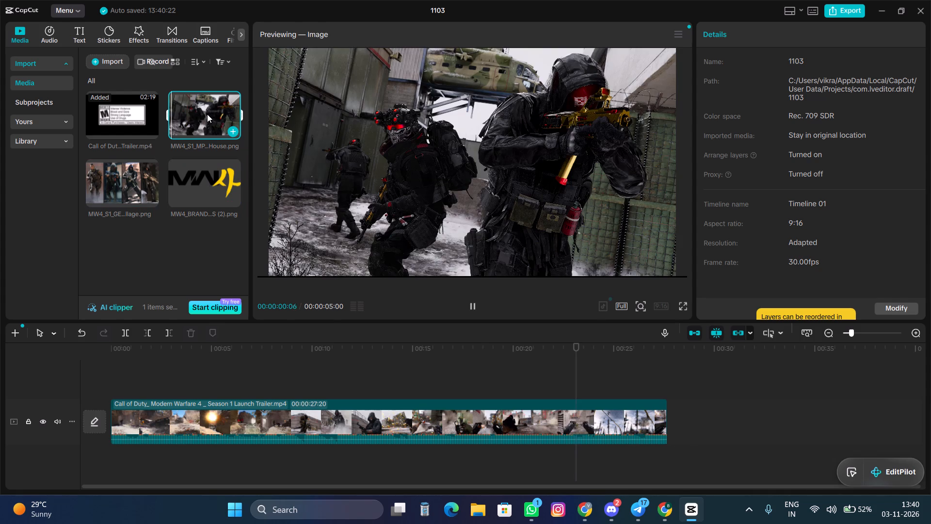
pyautogui.click(234, 131)
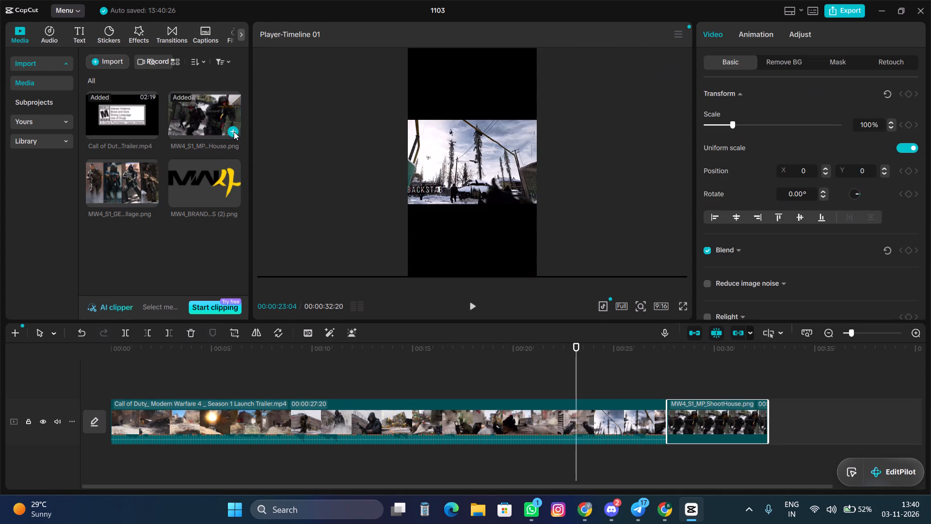
pyautogui.moveTo(714, 420); pyautogui.dragTo(371, 393)
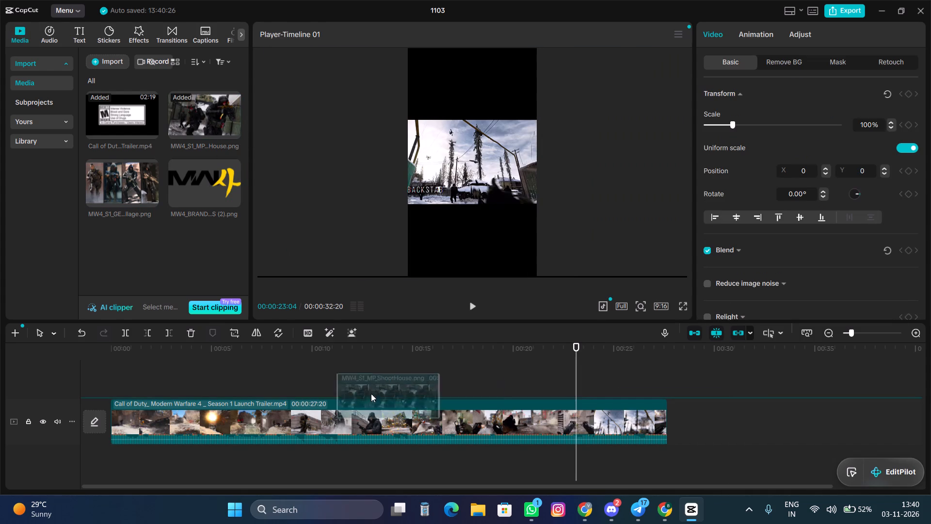
pyautogui.moveTo(371, 393); pyautogui.dragTo(160, 375)
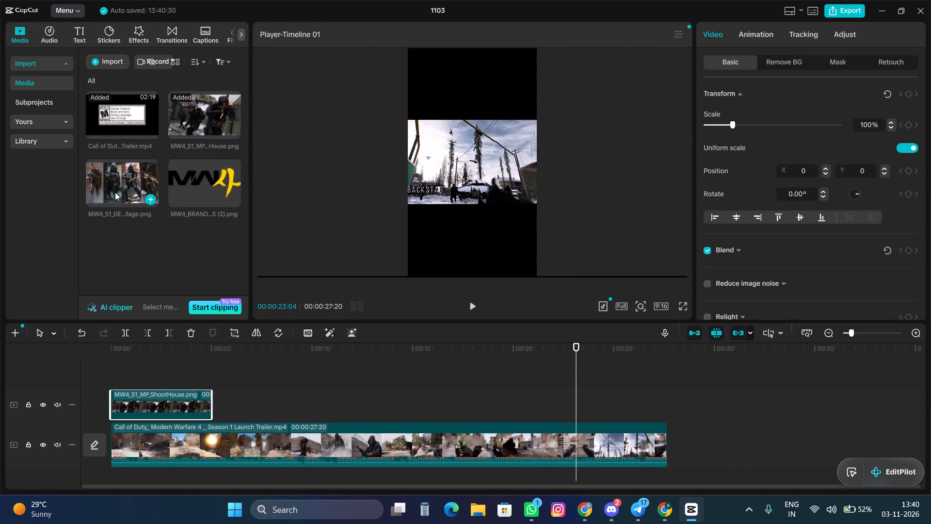
# Add the MW4_S1_GEN_Blix_Collage image on a new track above the ShootHouse image, starting at 00:00.
pyautogui.click(116, 188)
pyautogui.click(155, 201)
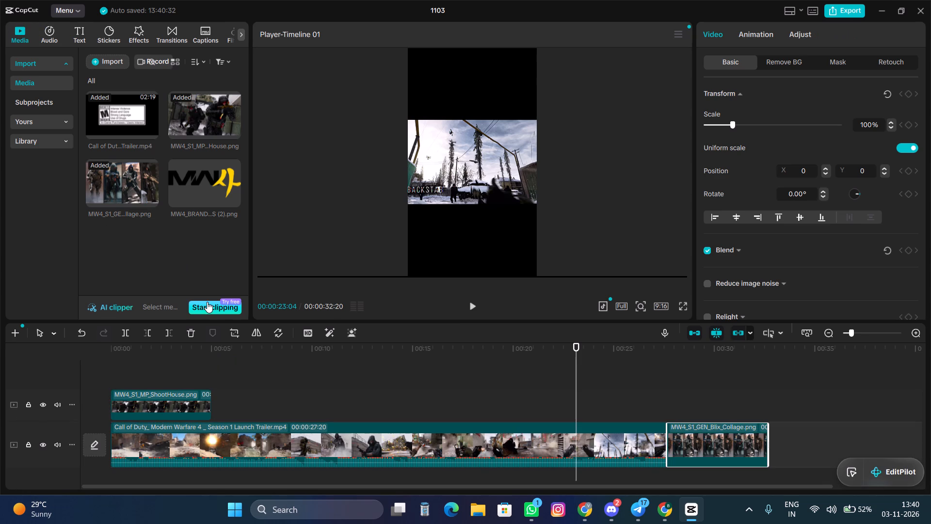
pyautogui.moveTo(690, 443); pyautogui.dragTo(100, 363)
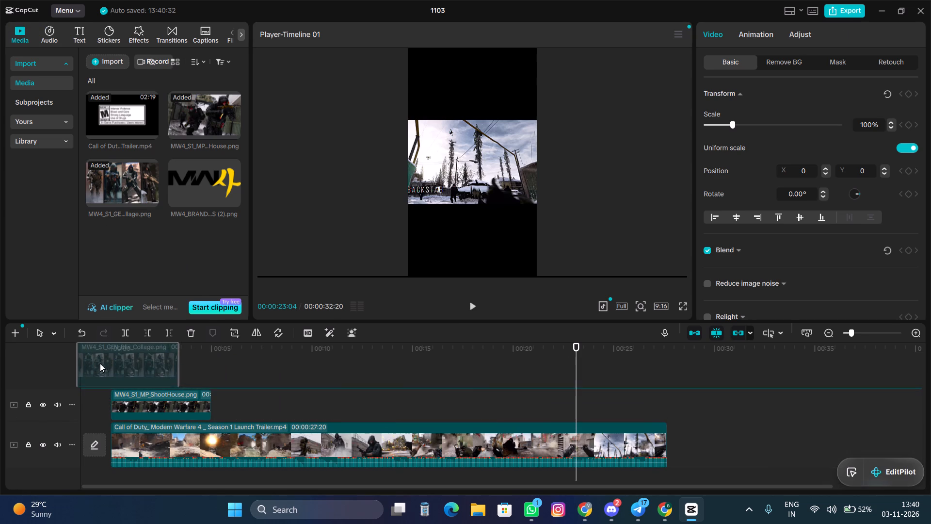
pyautogui.moveTo(100, 363); pyautogui.dragTo(121, 364)
# Add the MW4 branding icon image on a new topmost track, starting at 00:00.
pyautogui.moveTo(183, 183); pyautogui.dragTo(143, 364)
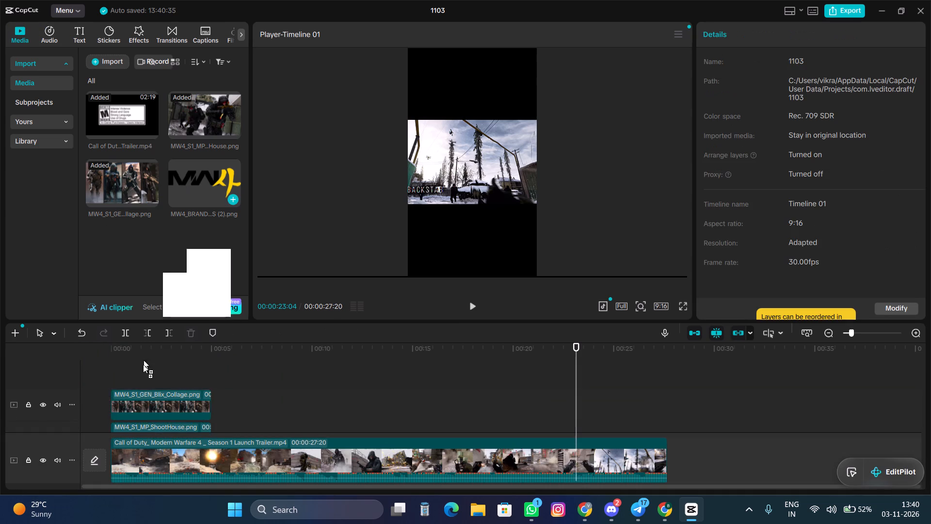
pyautogui.moveTo(143, 364); pyautogui.dragTo(109, 371)
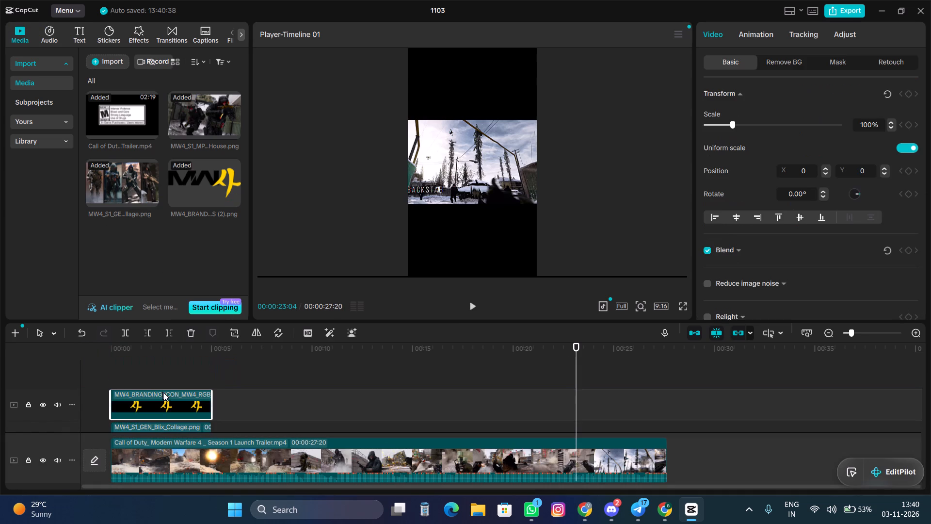
# Extend the ShootHouse image clip to the end of the trailer, for a duration of 00:00:27:20.
pyautogui.scroll(-3, 164, 393)
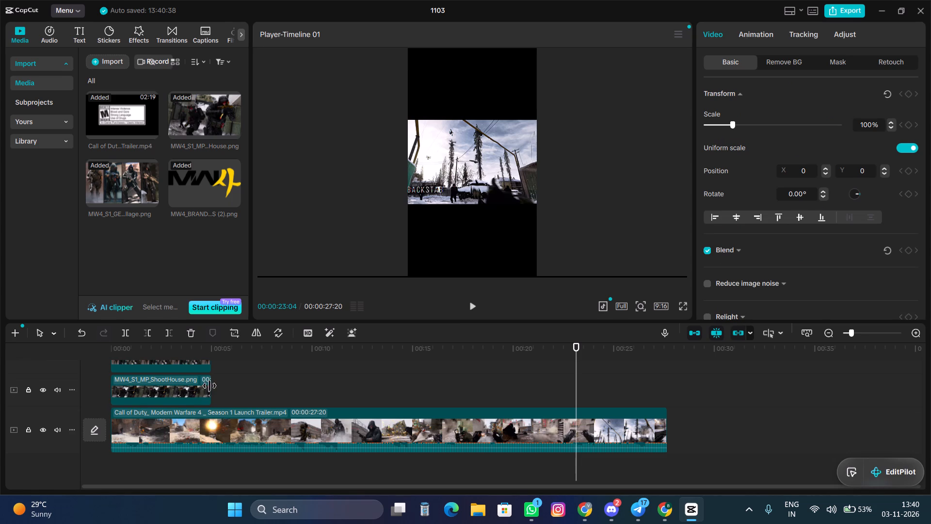
pyautogui.click(209, 385)
pyautogui.moveTo(212, 386); pyautogui.dragTo(353, 402)
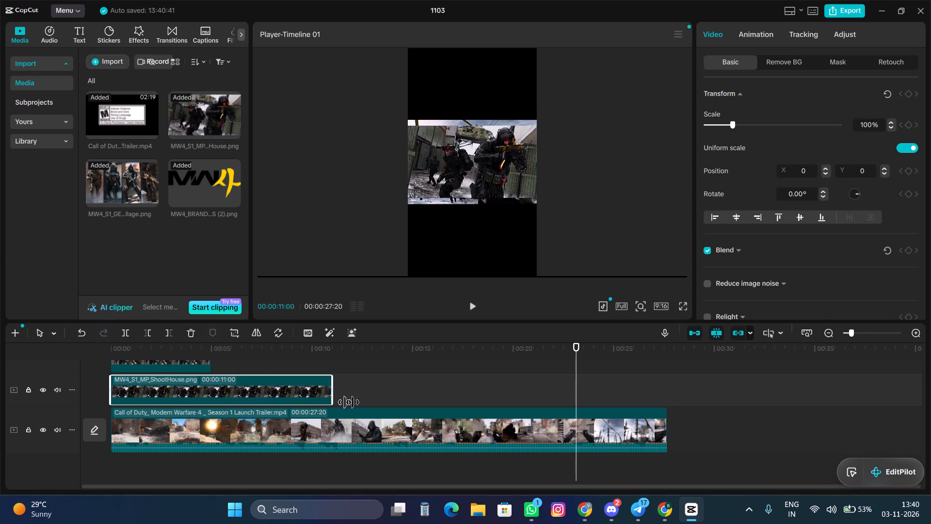
pyautogui.moveTo(353, 402); pyautogui.dragTo(661, 425)
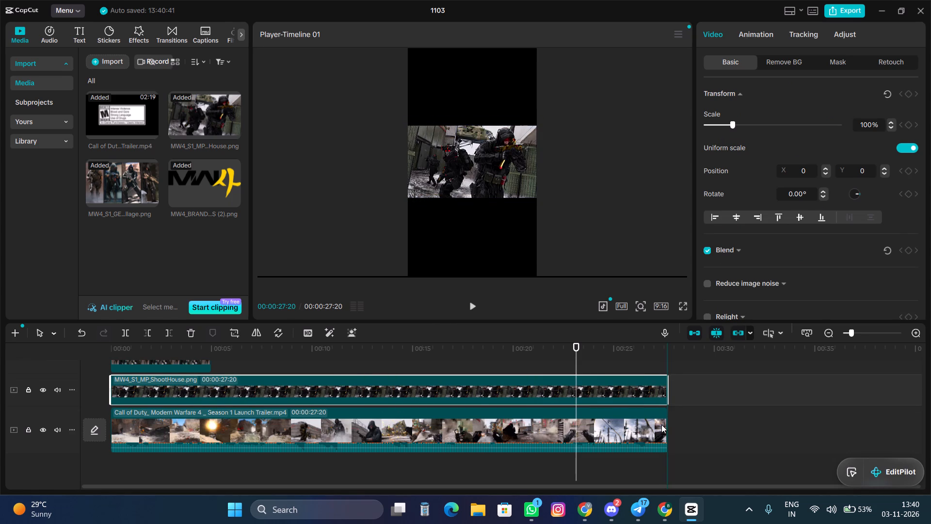
# Extend the Blix Collage and MW4 branding icon clips together to the trailer's end, for a duration of 00:00:27:20.
pyautogui.scroll(1, 474, 399)
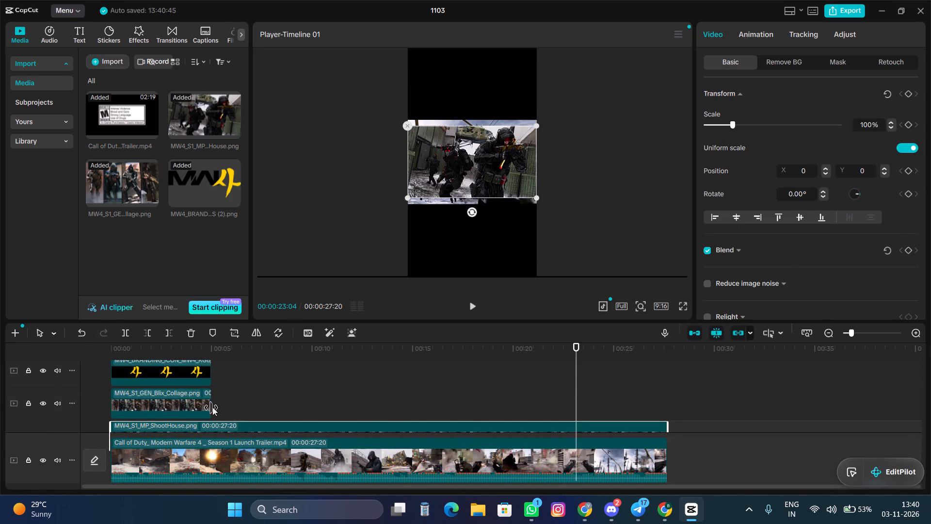
pyautogui.moveTo(235, 403); pyautogui.dragTo(180, 371)
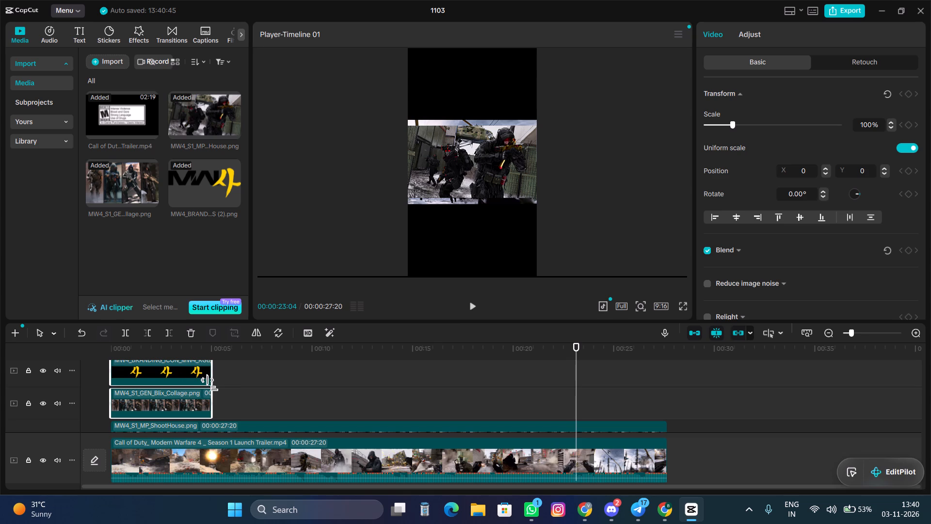
pyautogui.click(214, 386)
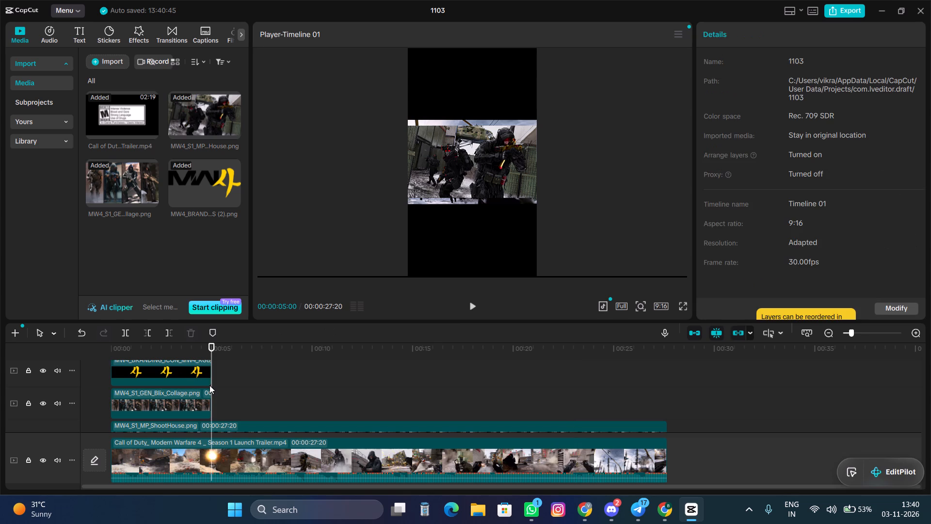
pyautogui.moveTo(236, 379); pyautogui.dragTo(174, 397)
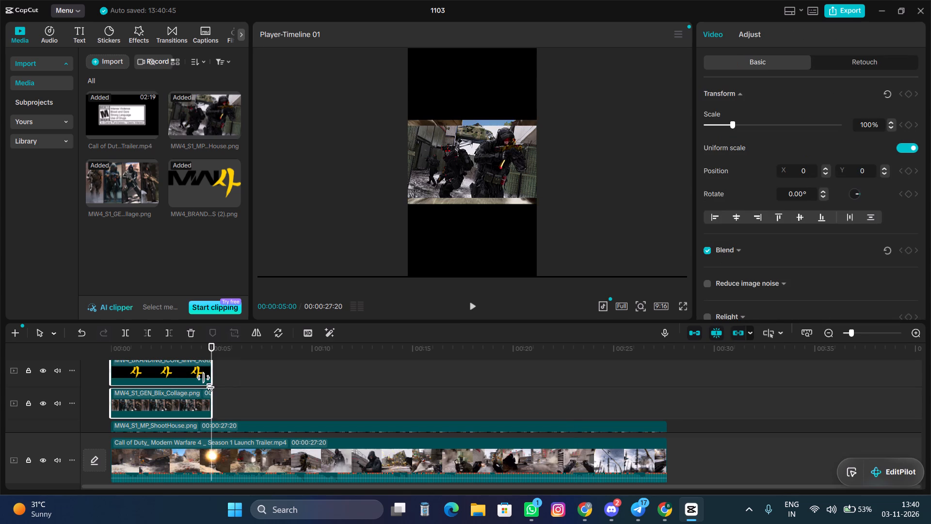
pyautogui.moveTo(211, 379); pyautogui.dragTo(527, 393)
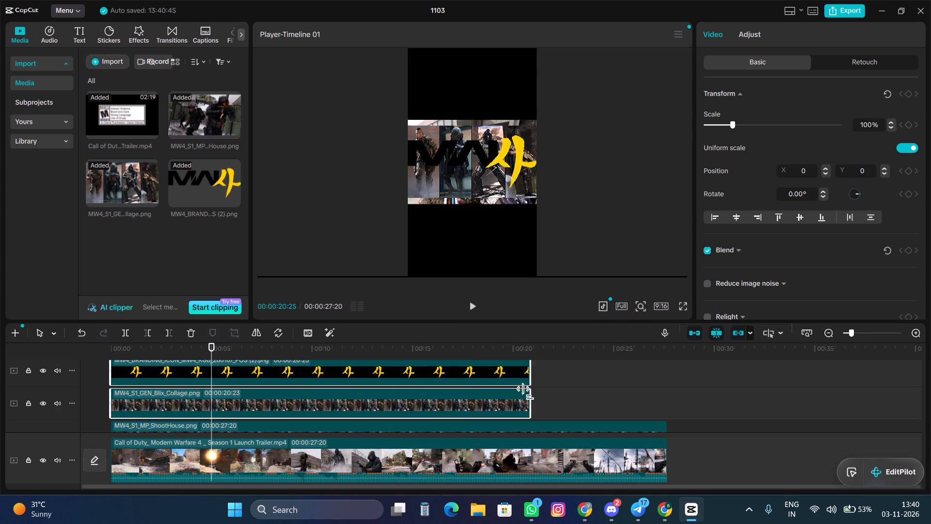
pyautogui.moveTo(527, 393); pyautogui.dragTo(662, 388)
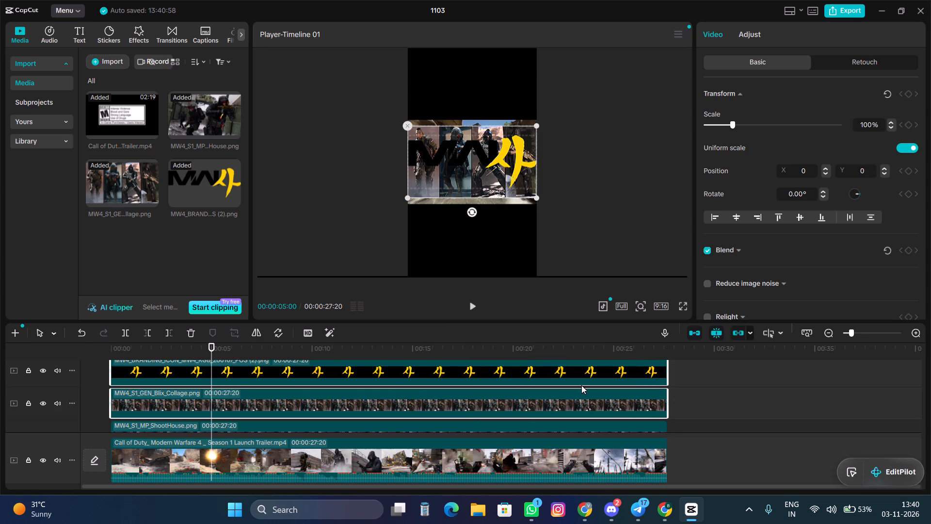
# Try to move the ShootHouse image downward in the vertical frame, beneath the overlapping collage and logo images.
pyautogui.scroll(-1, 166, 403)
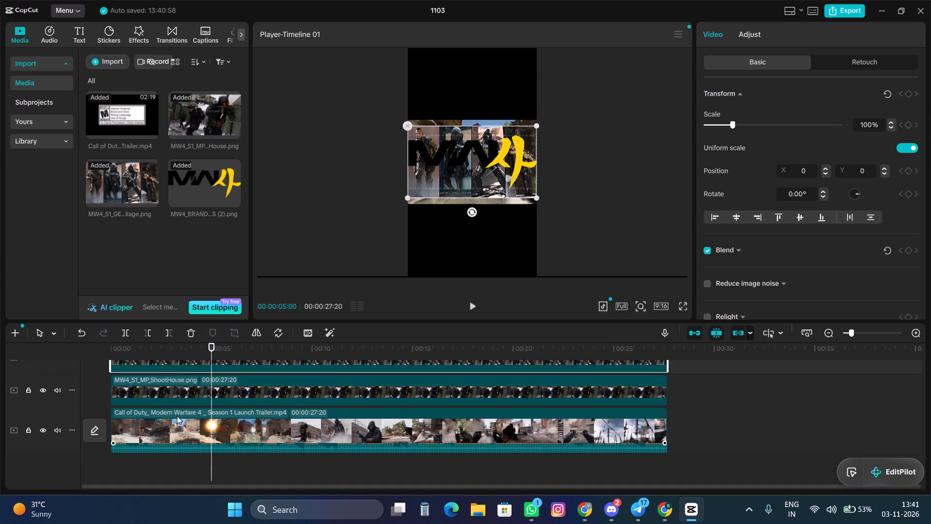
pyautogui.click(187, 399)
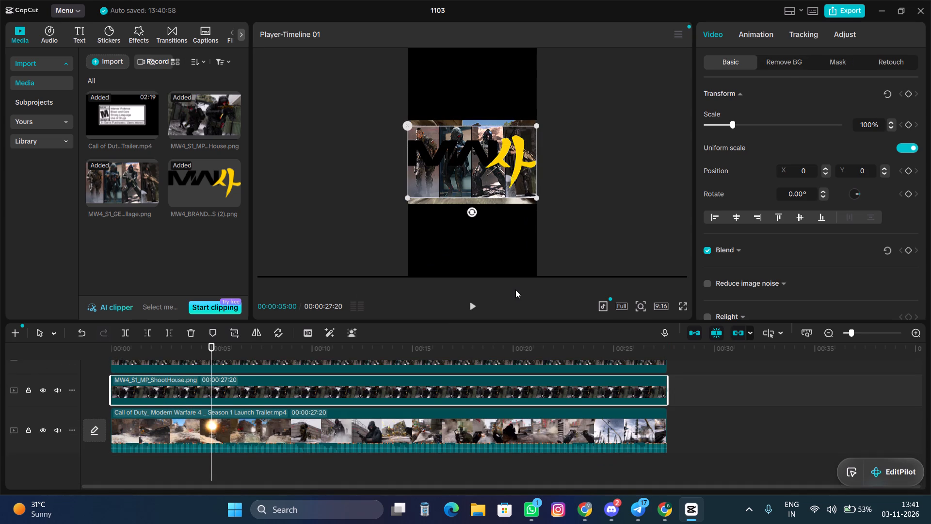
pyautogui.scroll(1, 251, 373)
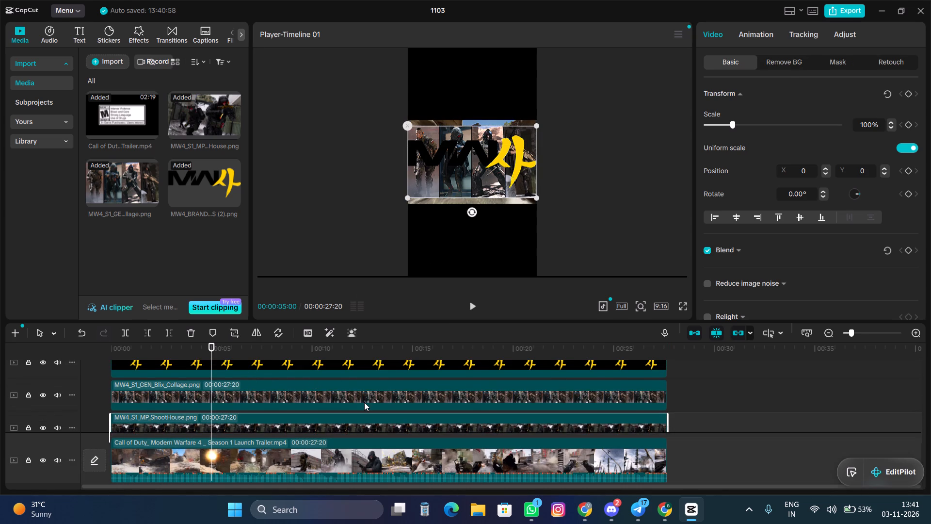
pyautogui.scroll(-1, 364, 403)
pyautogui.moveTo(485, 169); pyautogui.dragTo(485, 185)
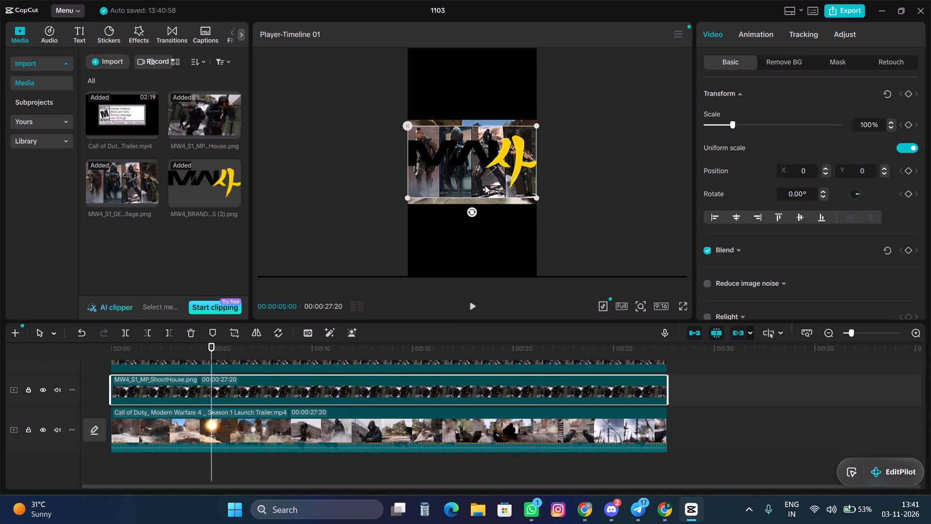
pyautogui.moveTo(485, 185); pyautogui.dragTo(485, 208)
# Lock the Blix Collage and MW4 branding icon tracks.
pyautogui.scroll(1, 359, 347)
pyautogui.scroll(1, 291, 372)
pyautogui.click(29, 391)
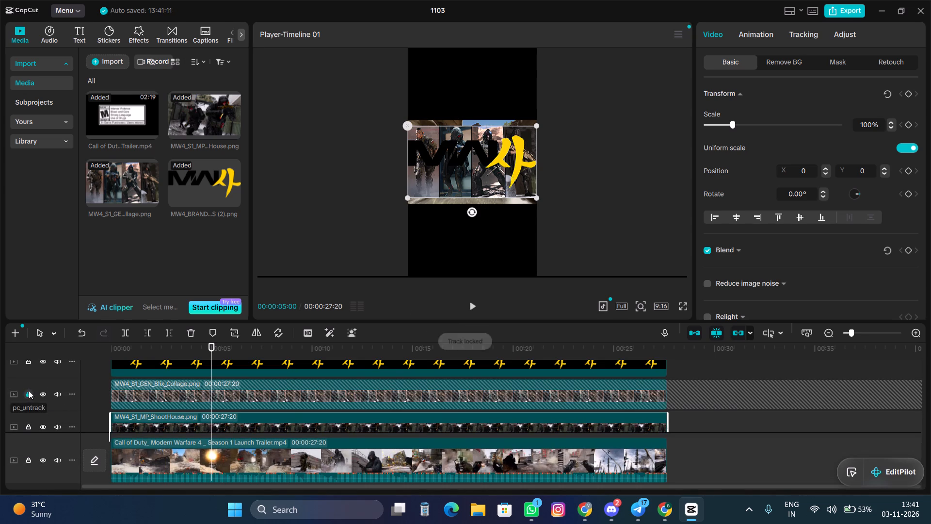
pyautogui.click(29, 361)
# Move the ShootHouse image to the top of the vertical frame, centred horizontally at about Y 1313.
pyautogui.scroll(-1, 151, 404)
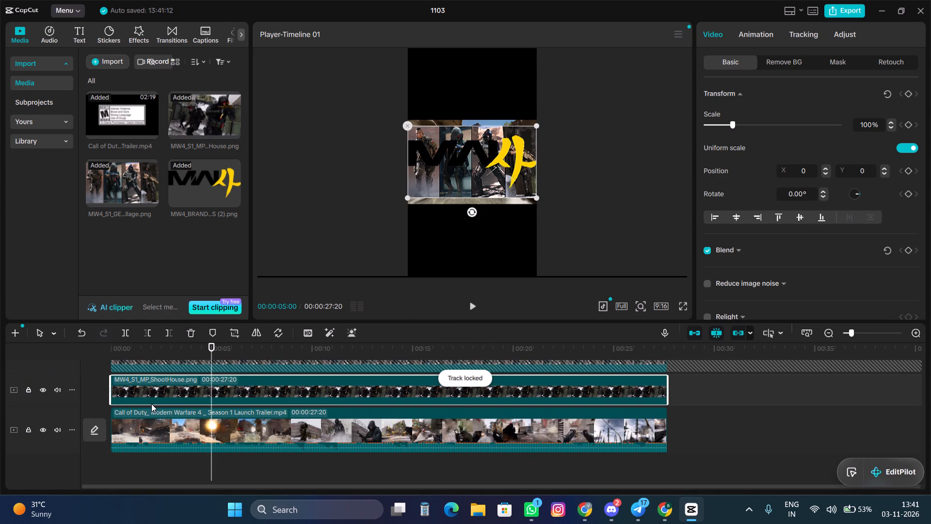
pyautogui.click(212, 393)
pyautogui.moveTo(479, 162); pyautogui.dragTo(482, 68)
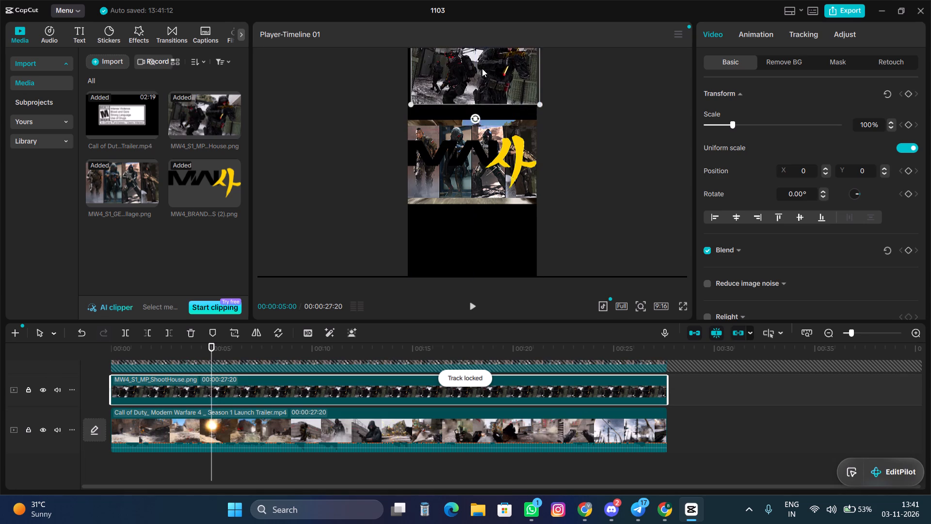
pyautogui.moveTo(482, 68); pyautogui.dragTo(480, 87)
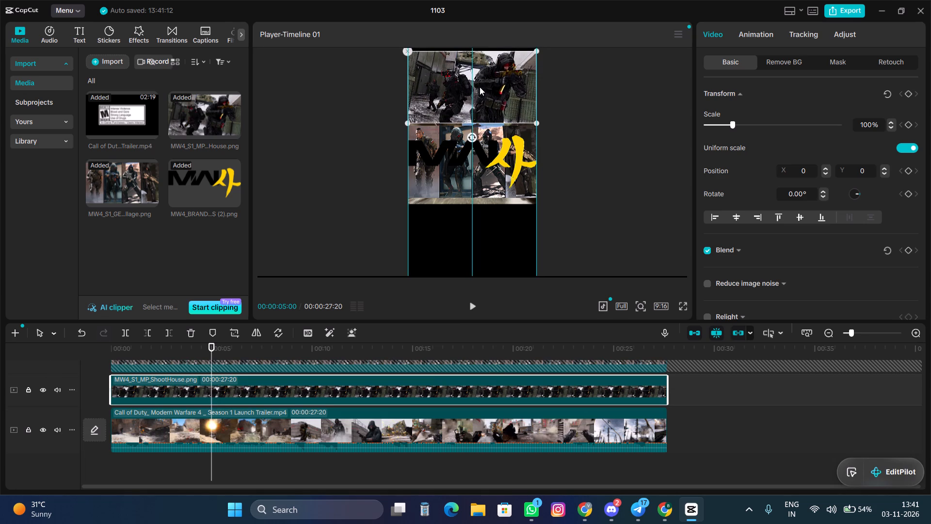
pyautogui.moveTo(480, 87); pyautogui.dragTo(480, 85)
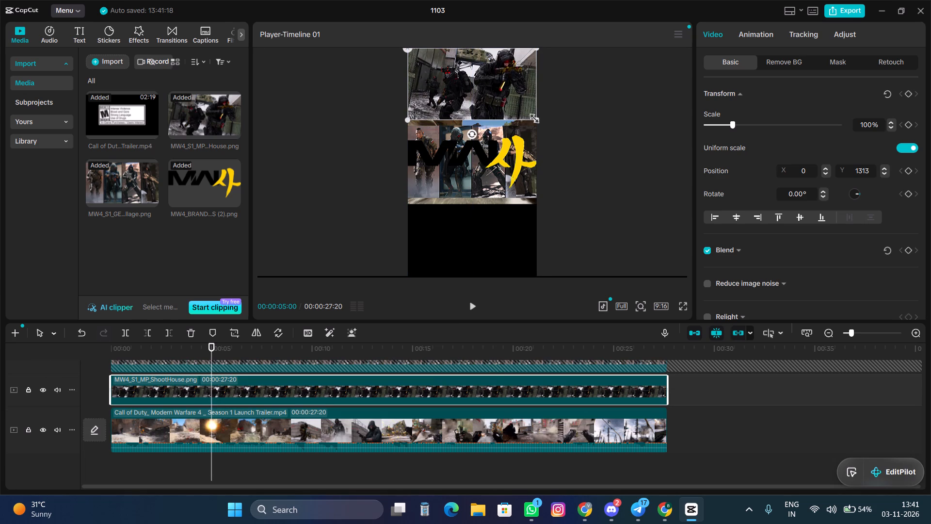
# Enlarge the ShootHouse image to about 145% and reposition it to fill the frame's top area, at about X -279, Y 1140.
pyautogui.moveTo(534, 117); pyautogui.dragTo(563, 145)
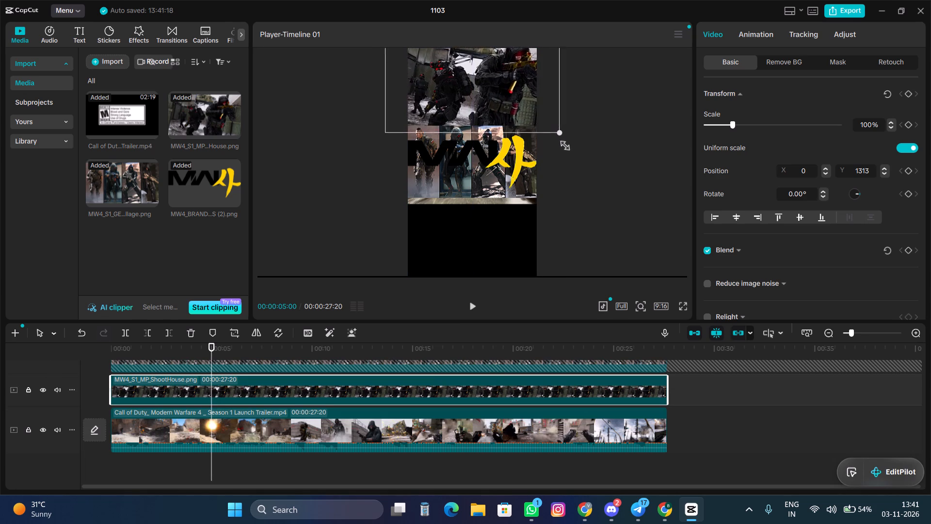
pyautogui.moveTo(563, 145); pyautogui.dragTo(569, 153)
pyautogui.moveTo(512, 102); pyautogui.dragTo(507, 101)
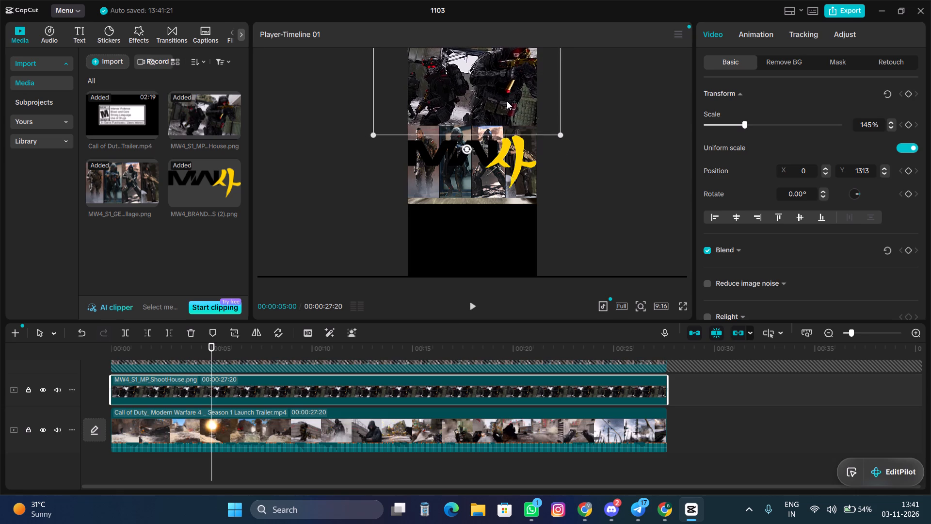
pyautogui.moveTo(507, 101); pyautogui.dragTo(497, 112)
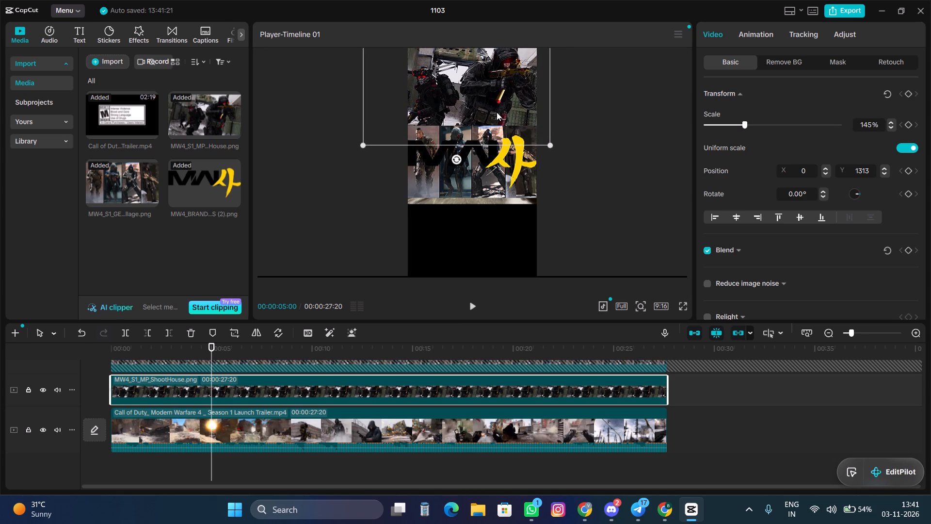
pyautogui.moveTo(497, 112); pyautogui.dragTo(494, 112)
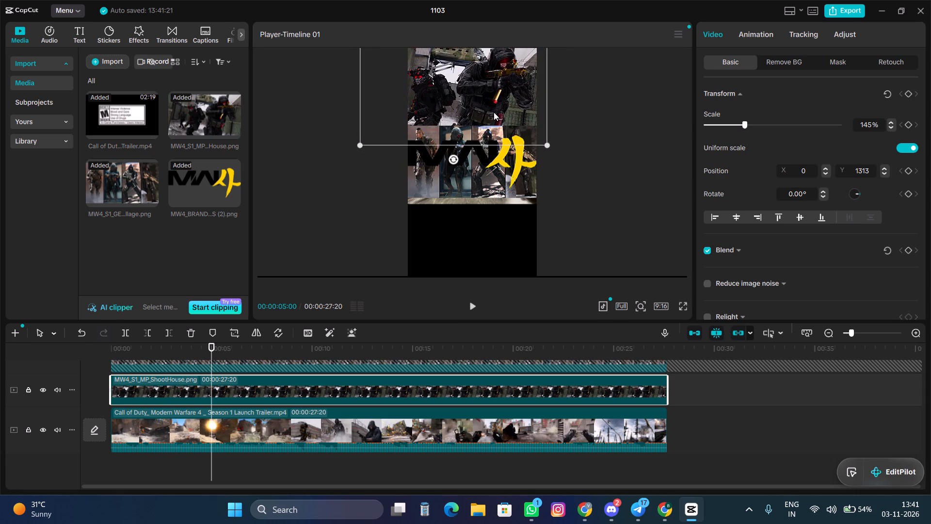
pyautogui.moveTo(494, 112); pyautogui.dragTo(496, 113)
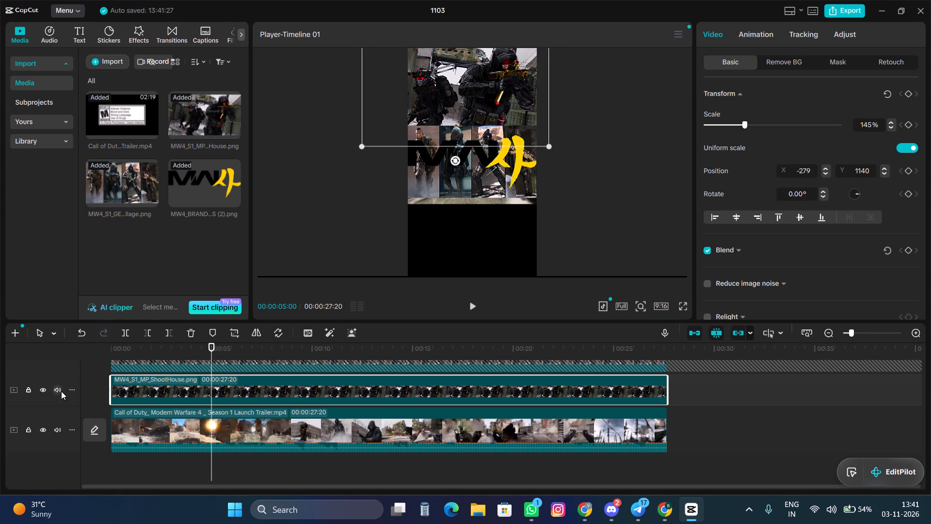
# Lock the ShootHouse image track.
pyautogui.click(28, 393)
# Unlock the Blix Collage image track.
pyautogui.scroll(1, 28, 393)
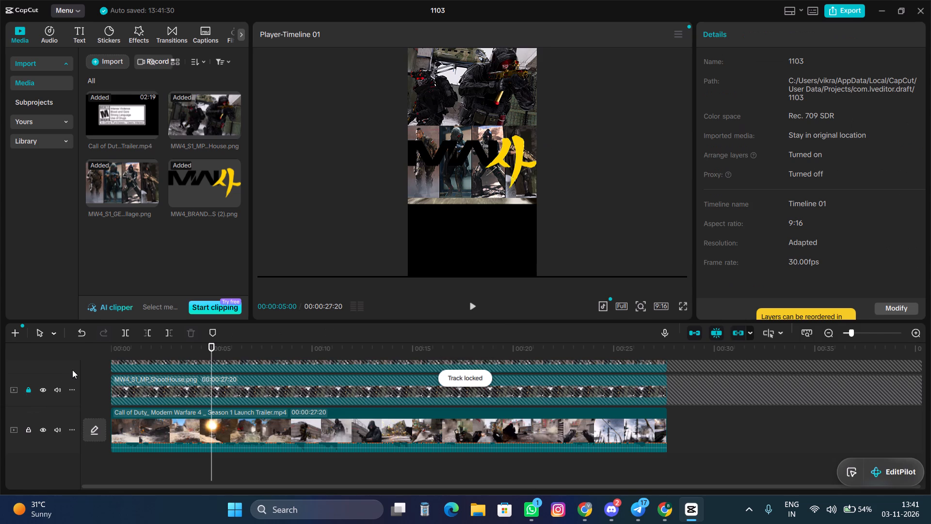
pyautogui.scroll(2, 72, 370)
pyautogui.scroll(1, 37, 395)
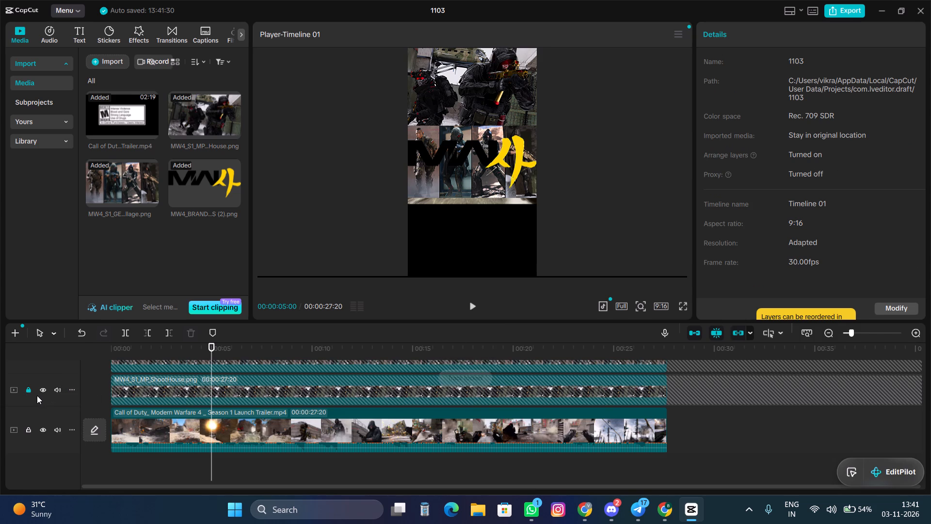
pyautogui.scroll(1, 37, 395)
pyautogui.scroll(1, 105, 375)
pyautogui.click(128, 369)
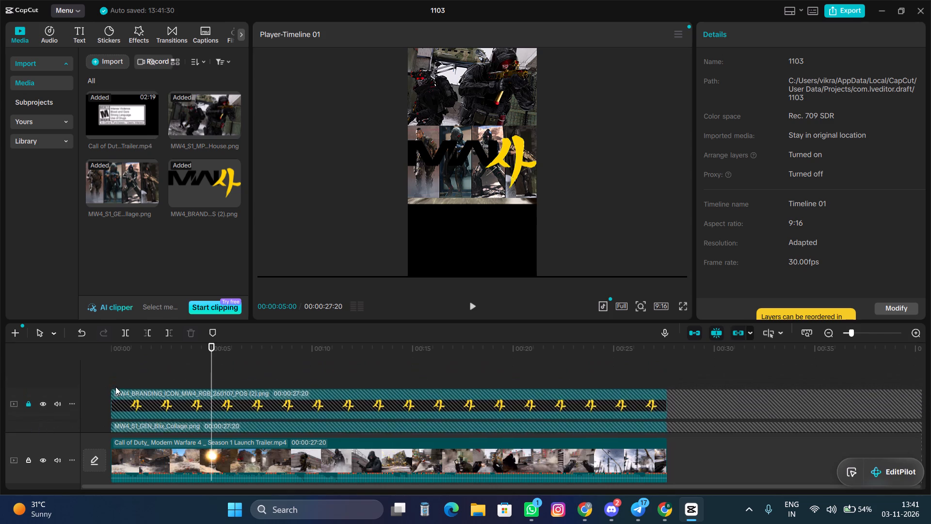
pyautogui.click(29, 400)
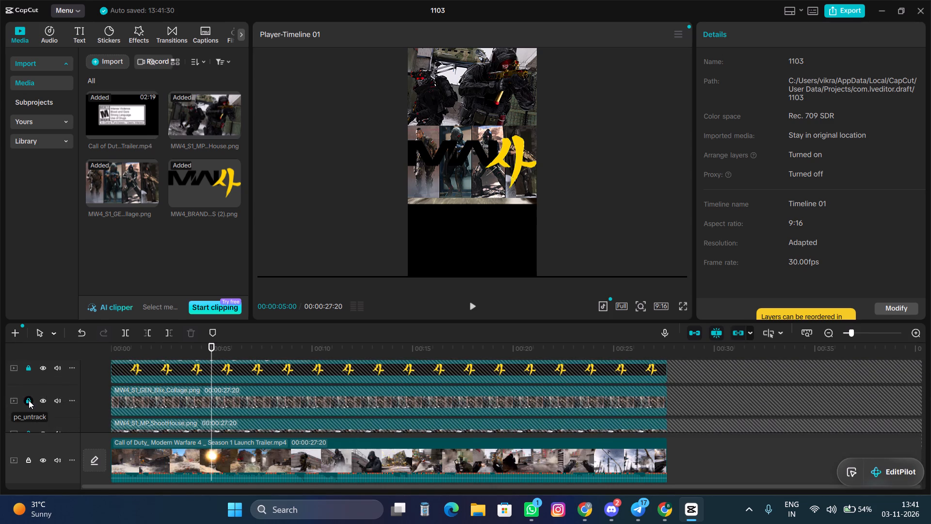
# Move the Blix Collage image to the bottom of the vertical frame, horizontally centred just beneath the trailer video.
pyautogui.click(249, 394)
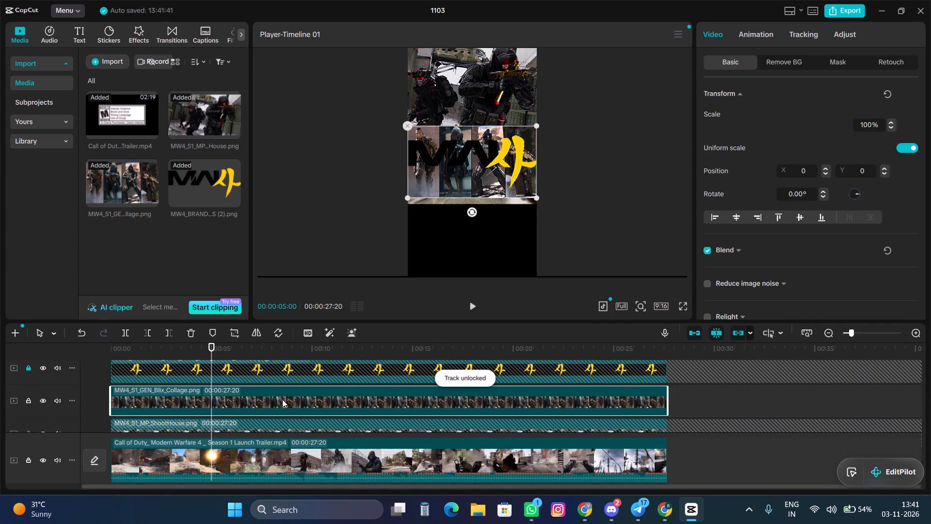
pyautogui.moveTo(464, 161); pyautogui.dragTo(464, 205)
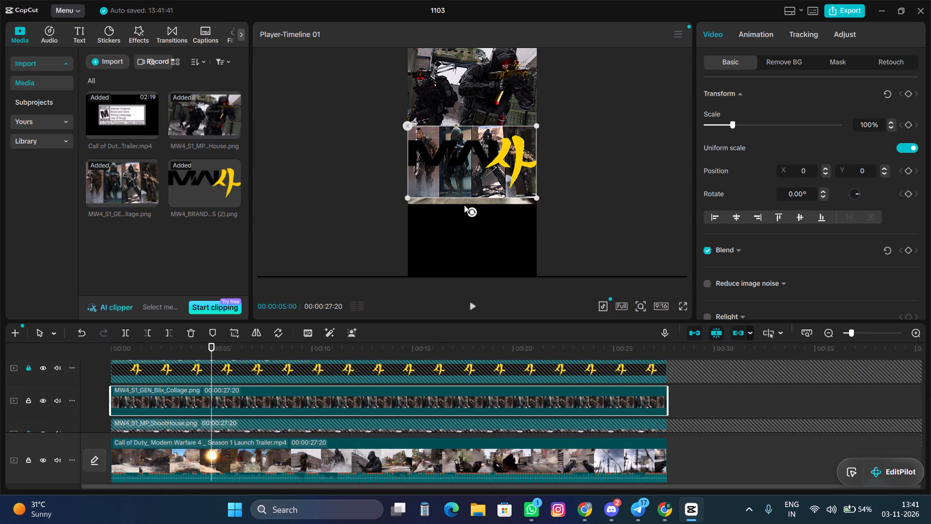
pyautogui.moveTo(464, 205); pyautogui.dragTo(464, 213)
pyautogui.moveTo(472, 177); pyautogui.dragTo(478, 265)
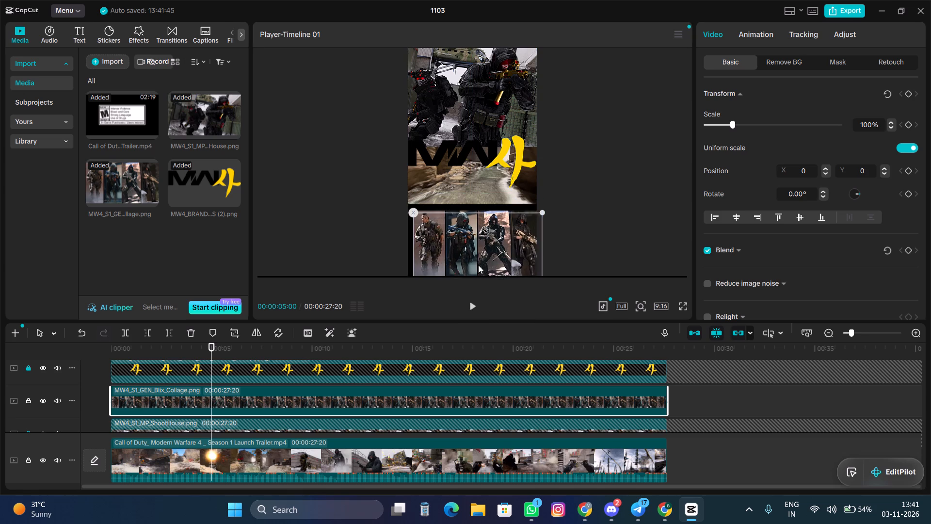
pyautogui.moveTo(478, 265); pyautogui.dragTo(474, 260)
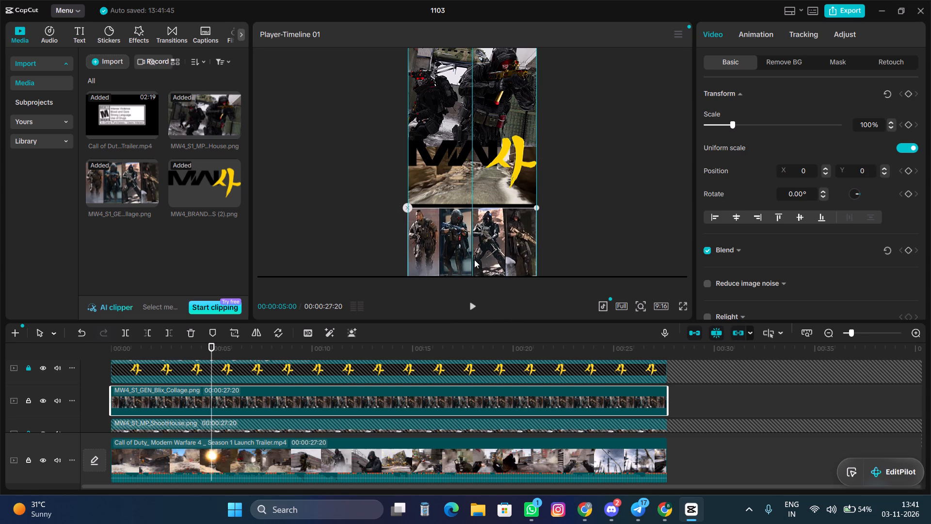
pyautogui.moveTo(474, 260); pyautogui.dragTo(474, 268)
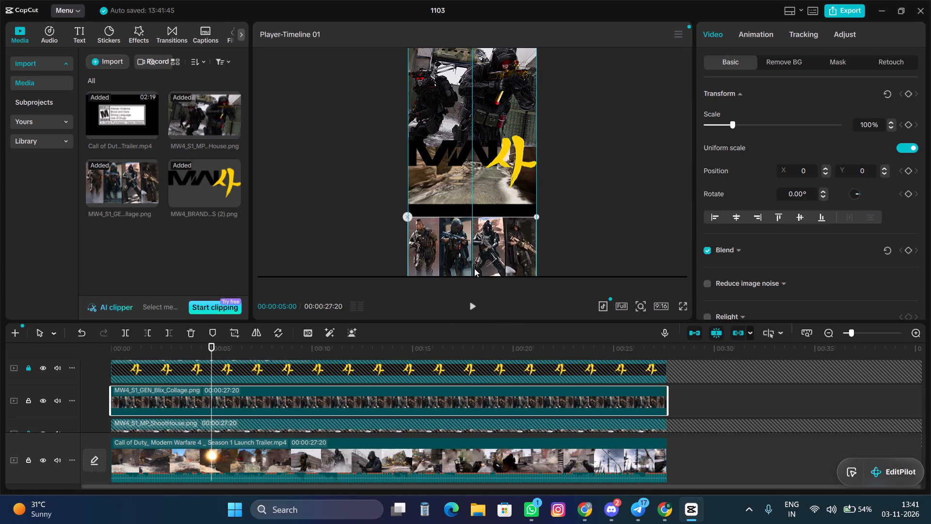
pyautogui.moveTo(474, 268); pyautogui.dragTo(474, 268)
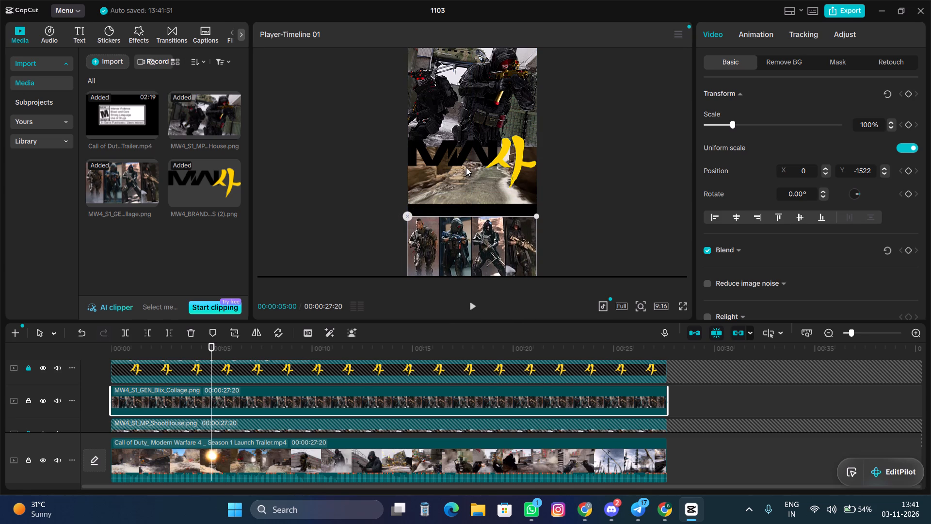
pyautogui.moveTo(477, 224); pyautogui.dragTo(477, 215)
# Scale the trailer video up to 125% so it meets the collage image below it.
pyautogui.click(475, 184)
pyautogui.click(475, 184)
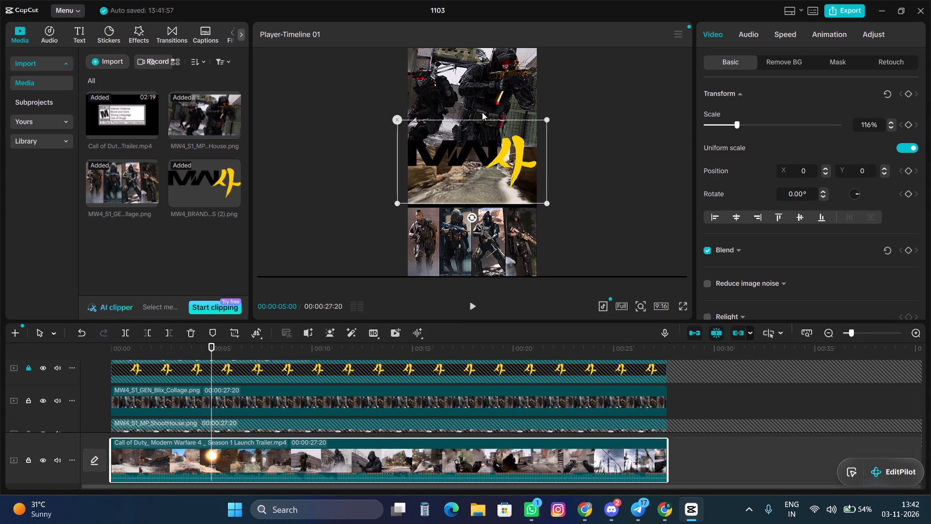
pyautogui.click(486, 84)
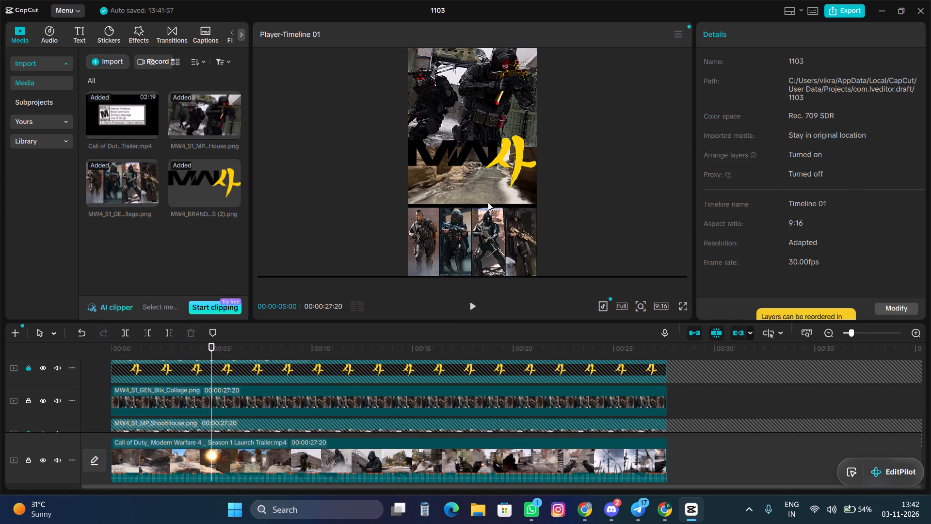
pyautogui.click(487, 187)
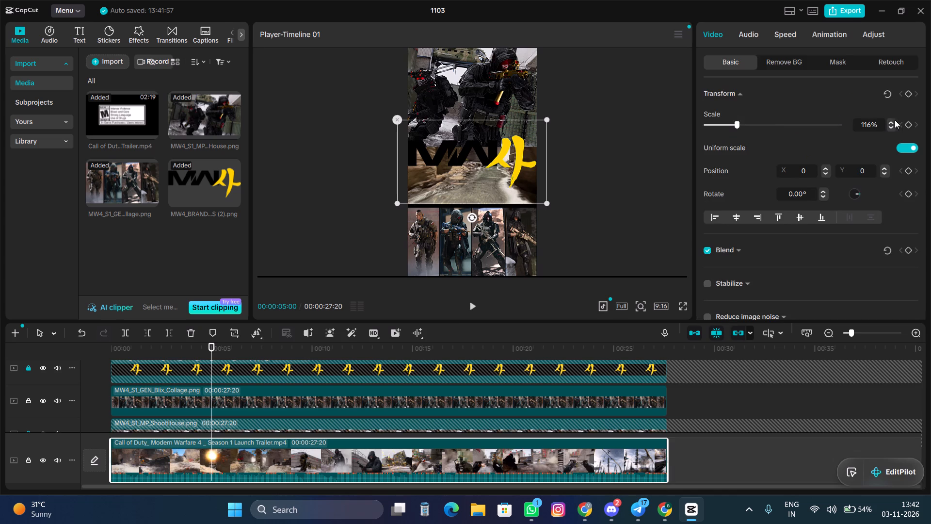
pyautogui.click(893, 121)
pyautogui.doubleClick(893, 121)
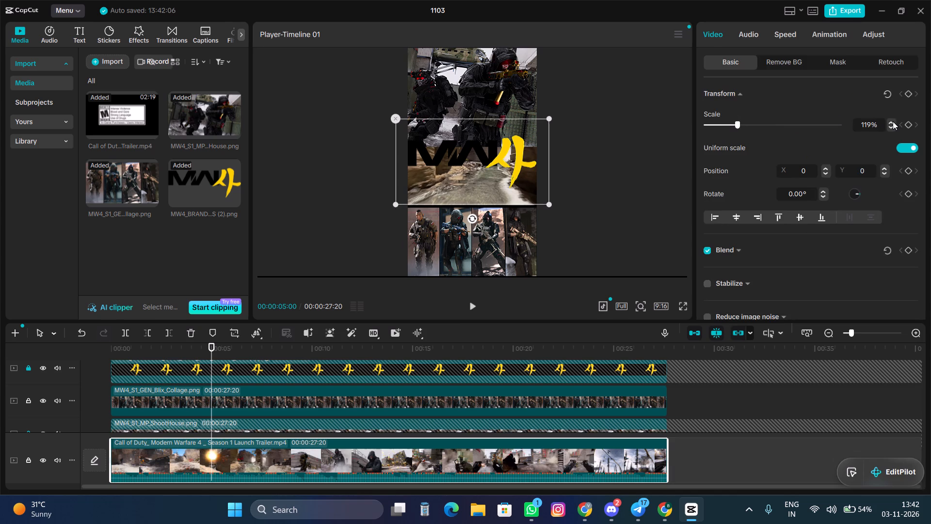
pyautogui.click(893, 121)
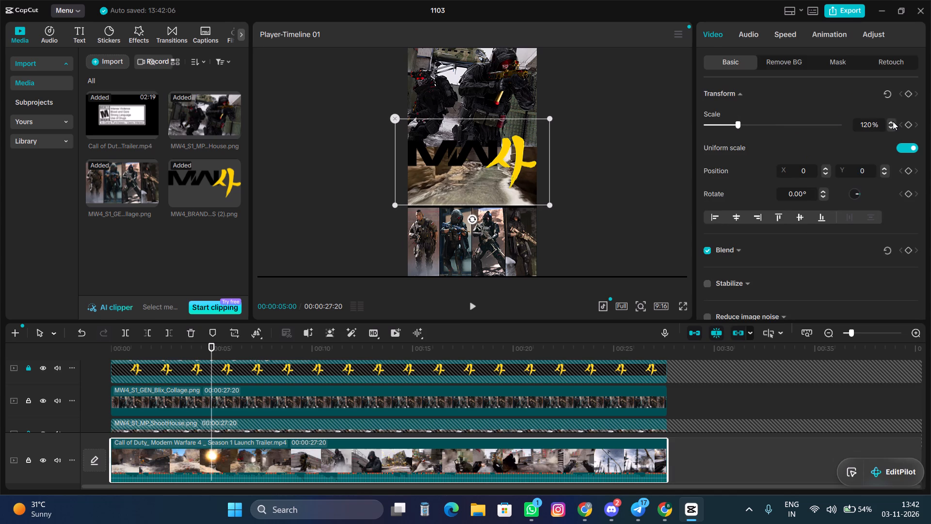
pyautogui.tripleClick(893, 121)
pyautogui.click(893, 121)
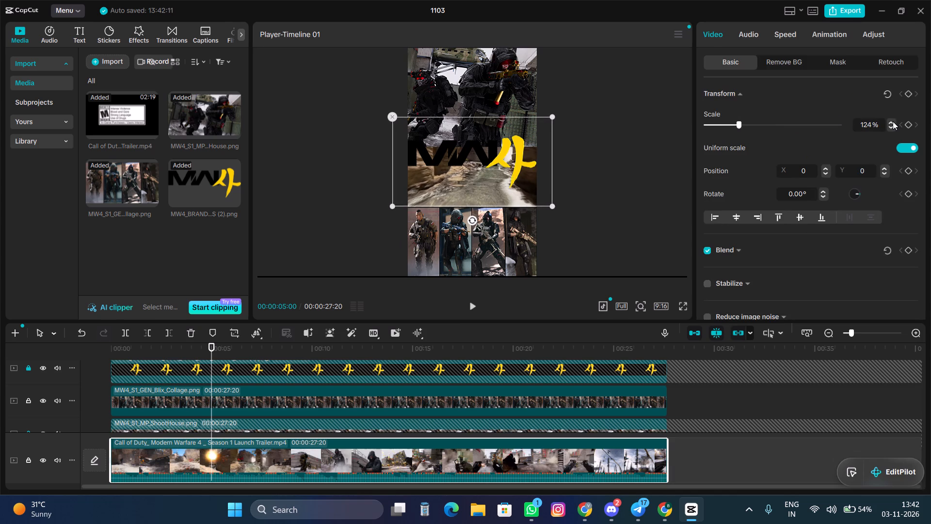
pyautogui.click(893, 121)
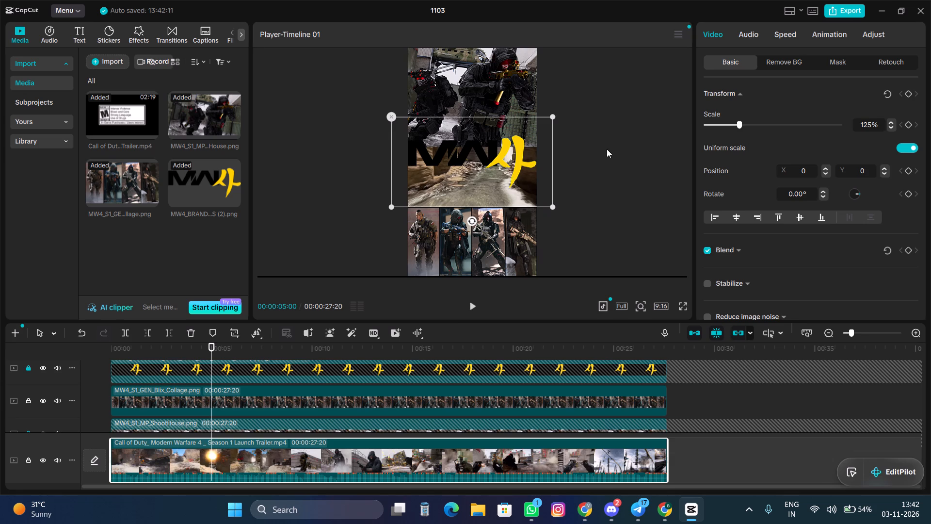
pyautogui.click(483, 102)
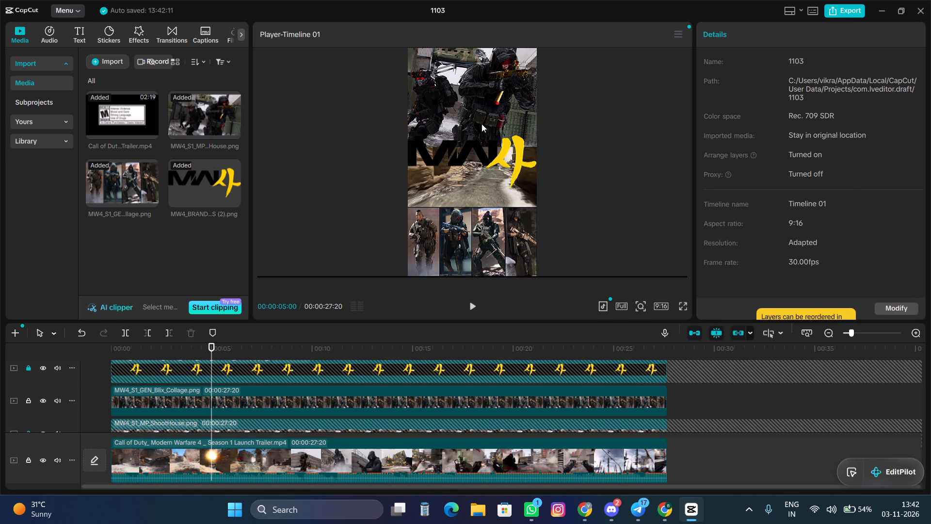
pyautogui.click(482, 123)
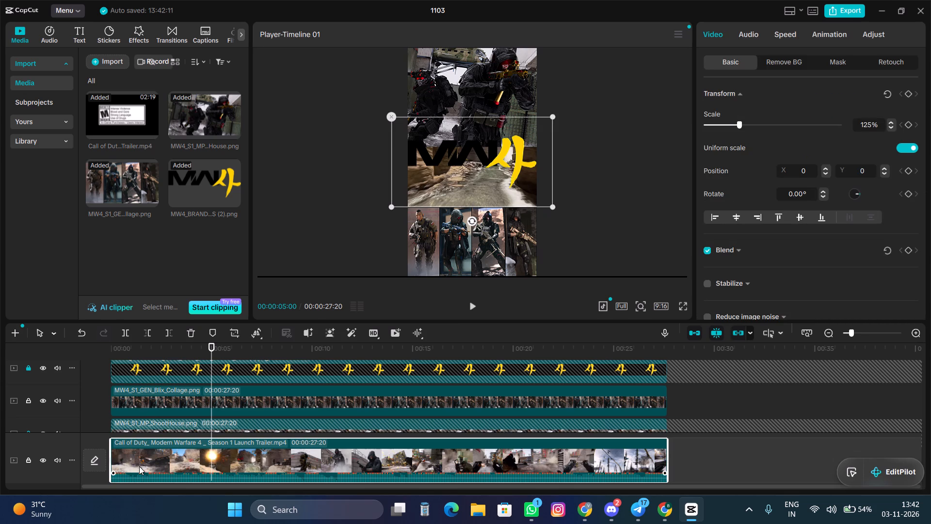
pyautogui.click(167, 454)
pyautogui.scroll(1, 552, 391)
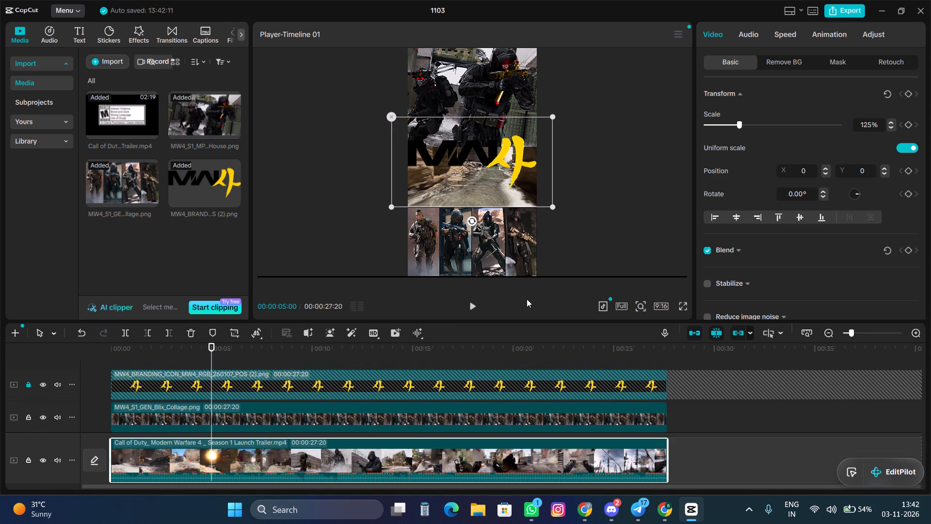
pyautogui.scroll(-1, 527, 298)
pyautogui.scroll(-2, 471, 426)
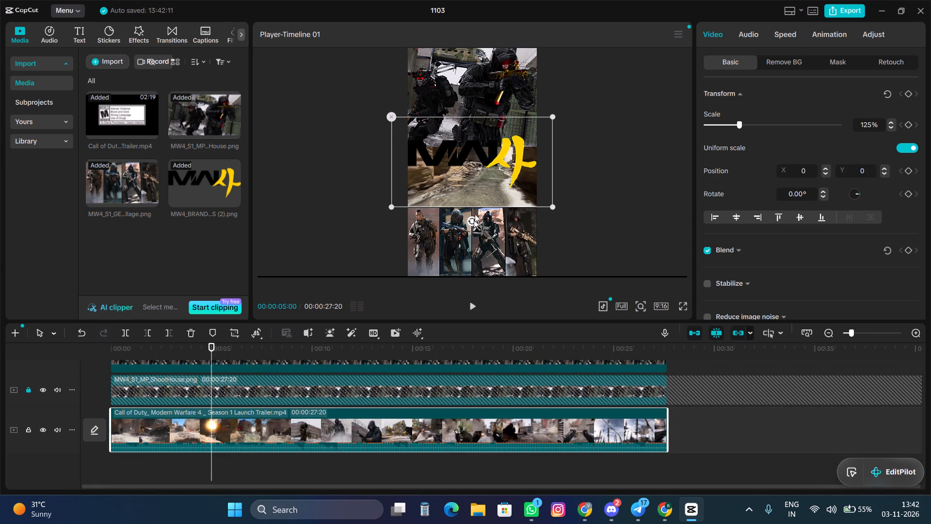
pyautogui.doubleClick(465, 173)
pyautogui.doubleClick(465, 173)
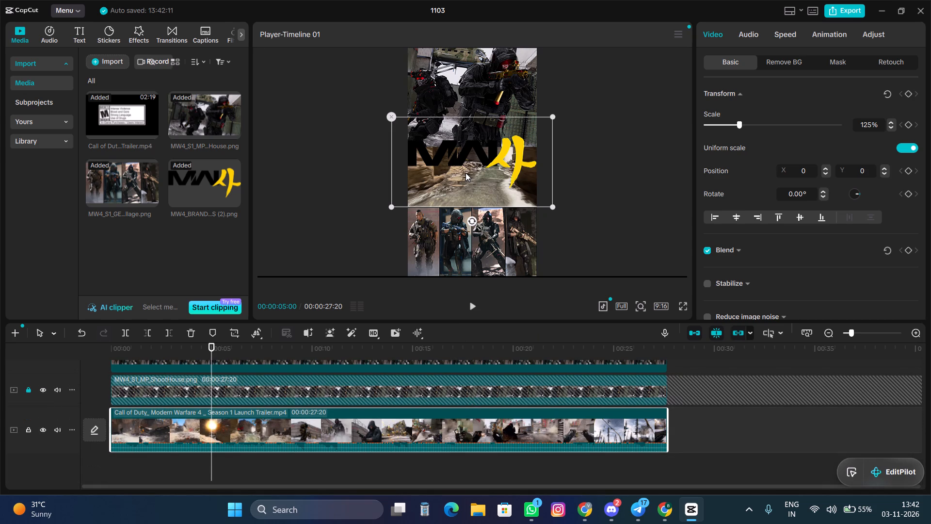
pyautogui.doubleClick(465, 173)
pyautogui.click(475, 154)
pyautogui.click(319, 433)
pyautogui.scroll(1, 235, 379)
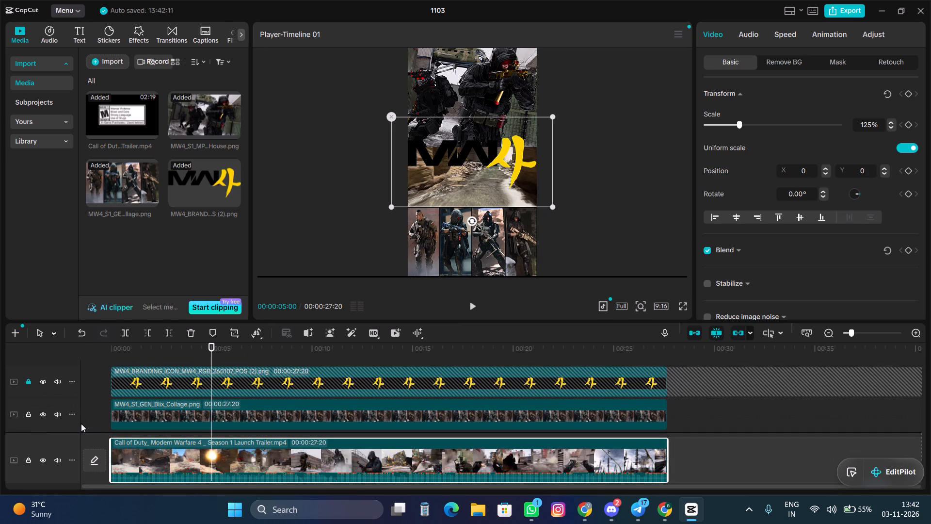
# Lock the Blix Collage image track.
pyautogui.click(27, 414)
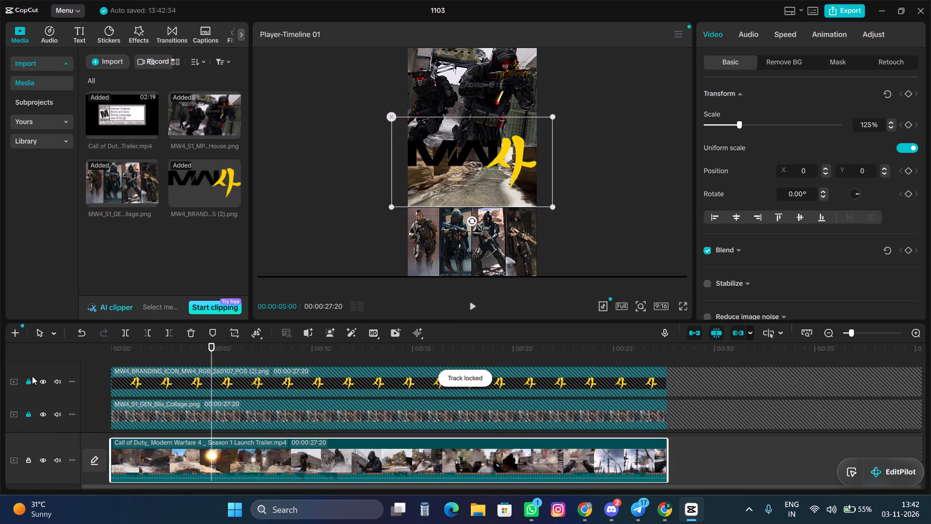
# Unlock the MW4 branding logo track and scale the logo down to 21%, over the trailer video.
pyautogui.click(29, 379)
pyautogui.click(137, 380)
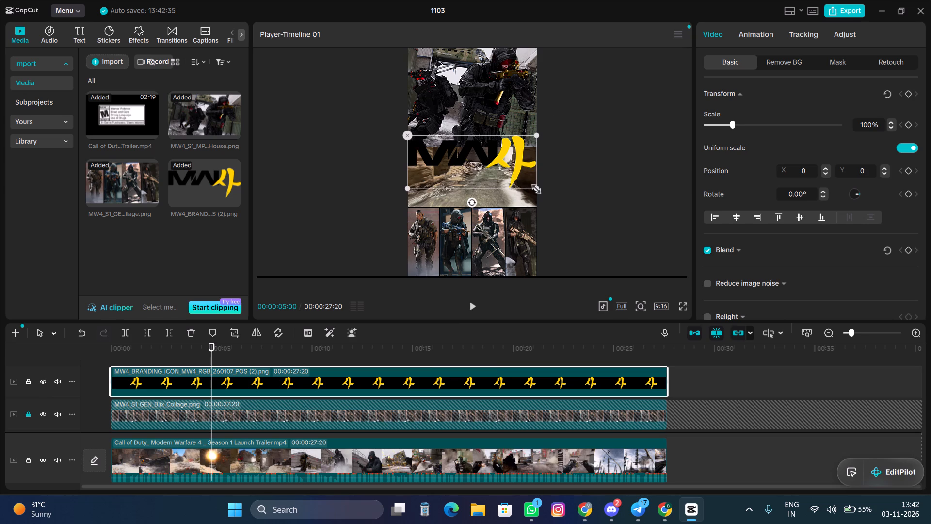
pyautogui.moveTo(533, 188); pyautogui.dragTo(482, 166)
pyautogui.moveTo(468, 161); pyautogui.dragTo(423, 138)
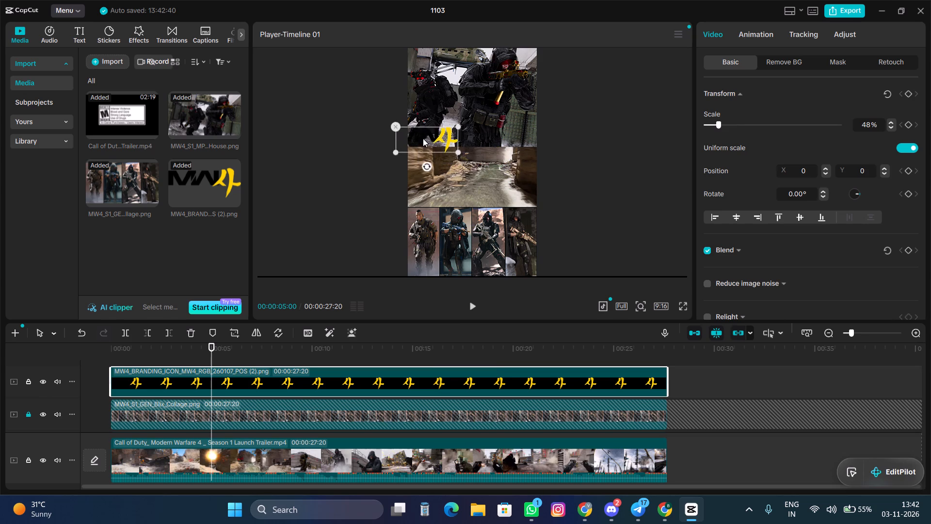
pyautogui.moveTo(423, 138); pyautogui.dragTo(500, 123)
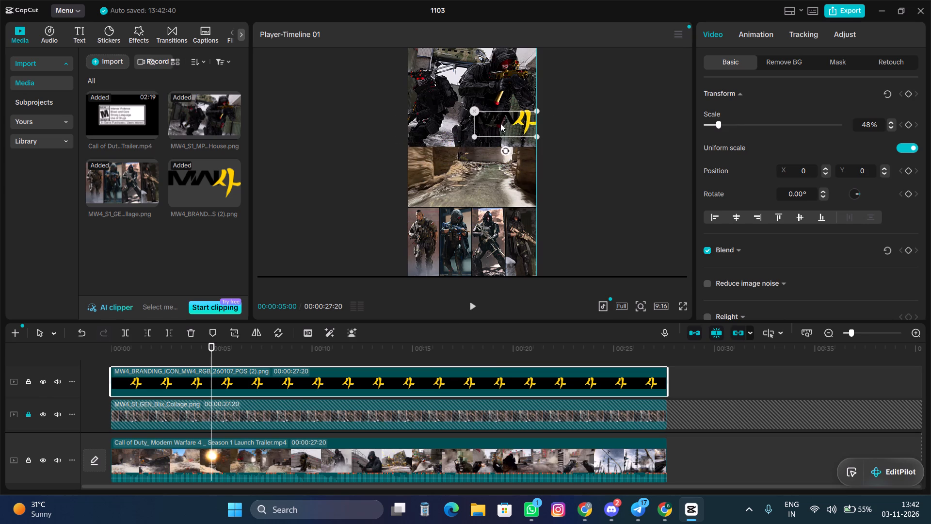
pyautogui.moveTo(500, 123); pyautogui.dragTo(494, 182)
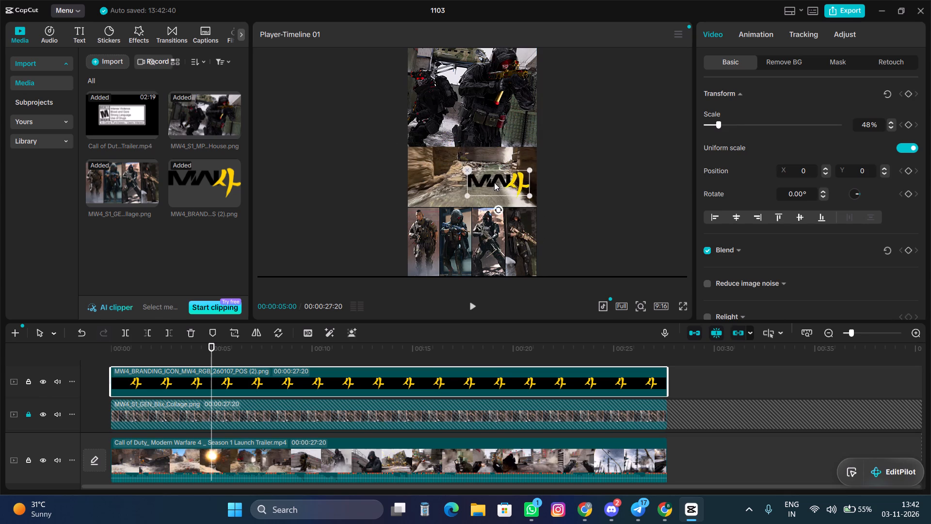
pyautogui.moveTo(494, 182); pyautogui.dragTo(480, 171)
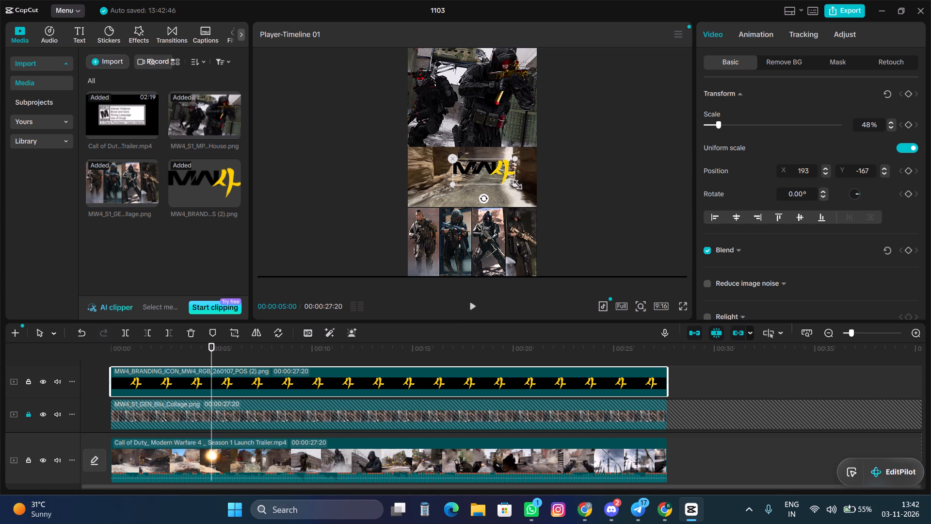
pyautogui.moveTo(514, 184); pyautogui.dragTo(491, 166)
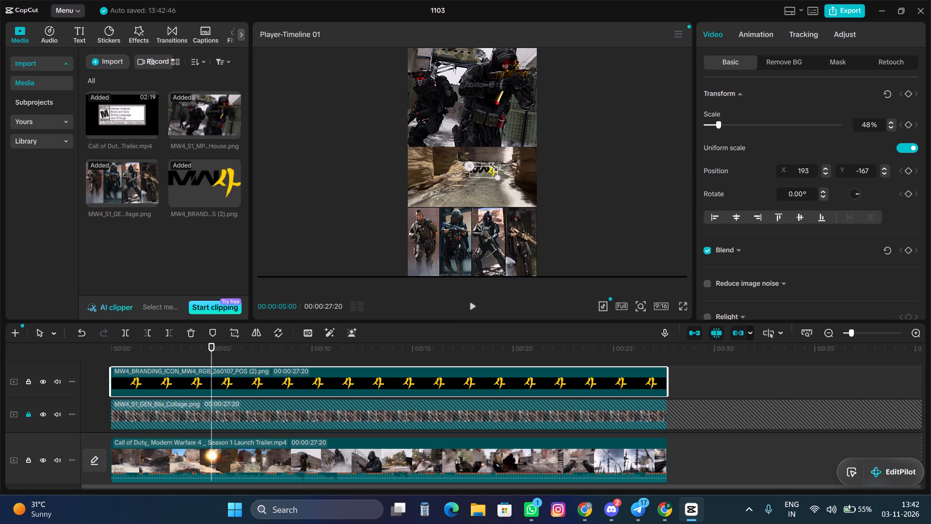
pyautogui.moveTo(491, 166); pyautogui.dragTo(490, 165)
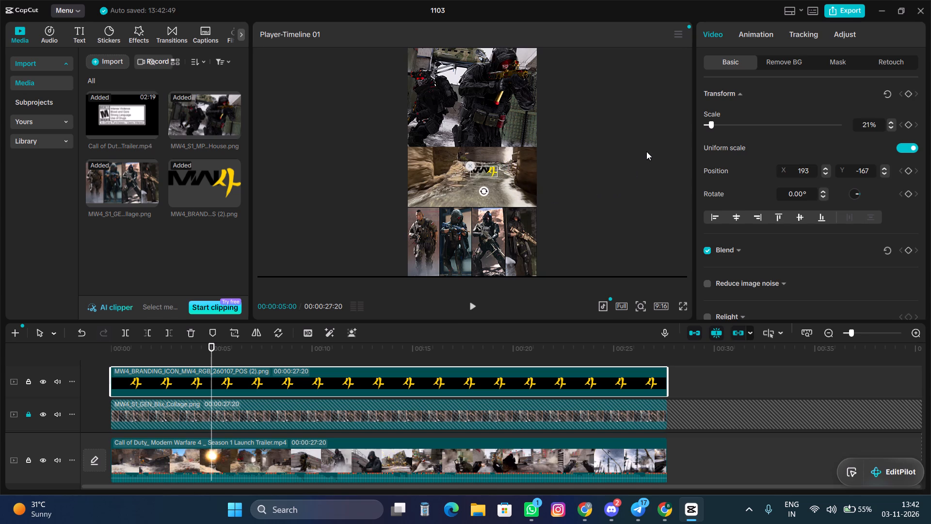
# Move the MW4 logo into the trailer video's lower-left corner, at about X -806, Y -691.
pyautogui.keyDown('ctrl'); pyautogui.scroll(3, 647, 151); pyautogui.keyUp('ctrl')
pyautogui.moveTo(489, 174); pyautogui.dragTo(394, 219)
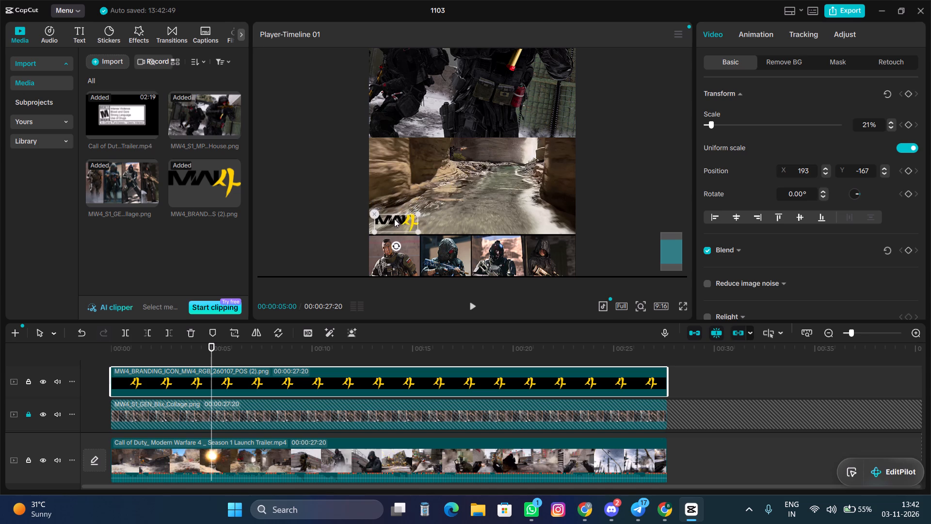
pyautogui.moveTo(394, 219); pyautogui.dragTo(396, 220)
pyautogui.moveTo(396, 220); pyautogui.dragTo(394, 223)
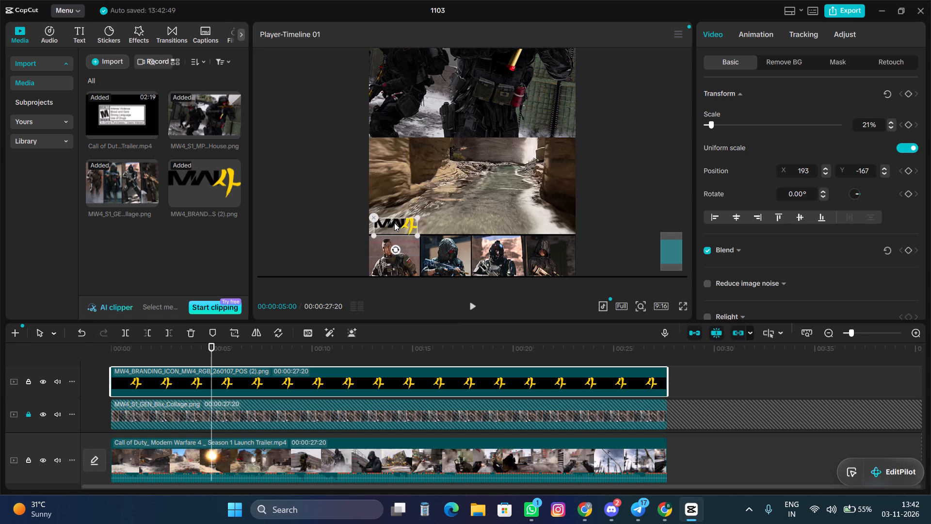
pyautogui.moveTo(394, 223); pyautogui.dragTo(393, 224)
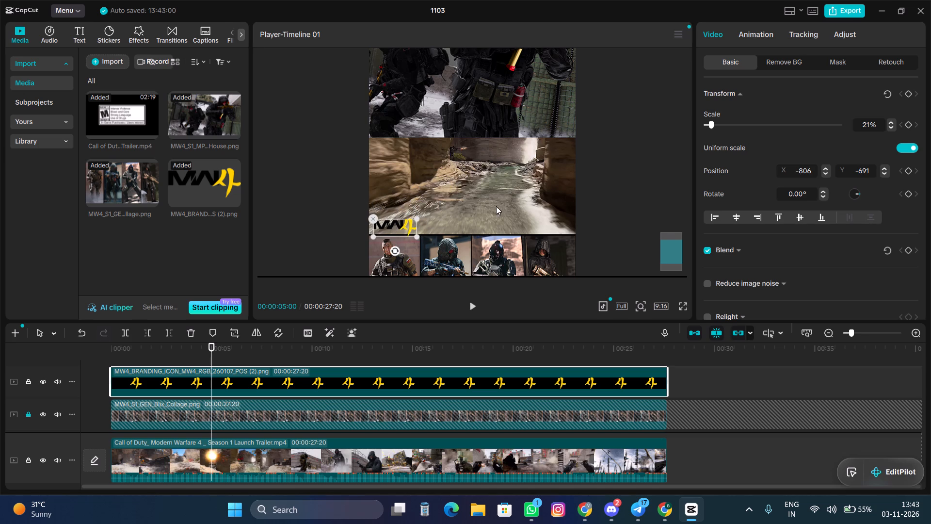
pyautogui.keyDown('ctrl'); pyautogui.scroll(-5, 503, 204); pyautogui.keyUp('ctrl')
pyautogui.scroll(1, 503, 204)
pyautogui.keyDown('ctrl'); pyautogui.scroll(4, 503, 204); pyautogui.keyUp('ctrl')
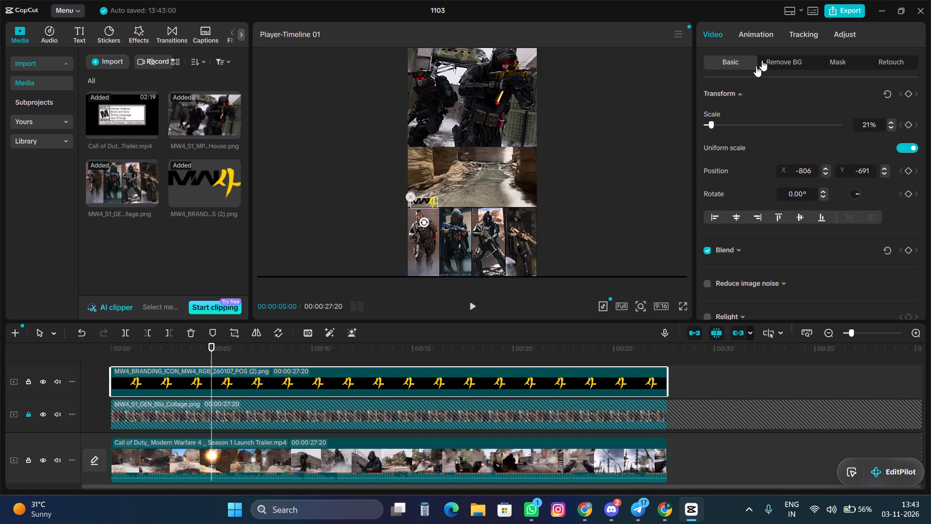
# Switch the workspace to the Vertical layout and widen the player area.
pyautogui.click(814, 12)
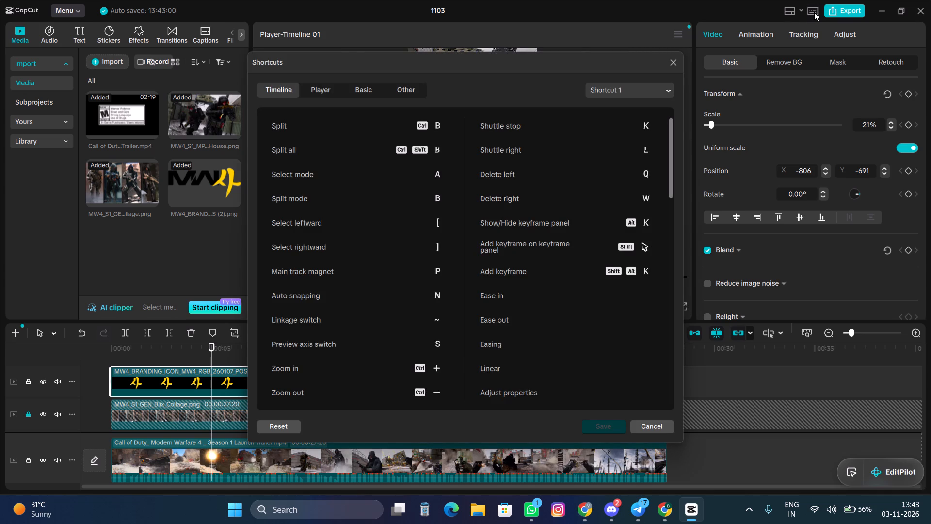
pyautogui.click(669, 65)
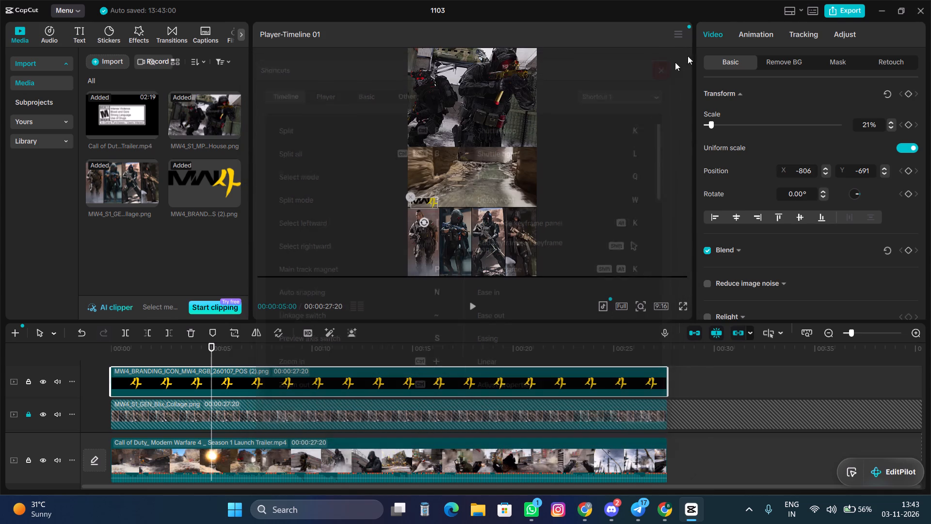
pyautogui.click(794, 10)
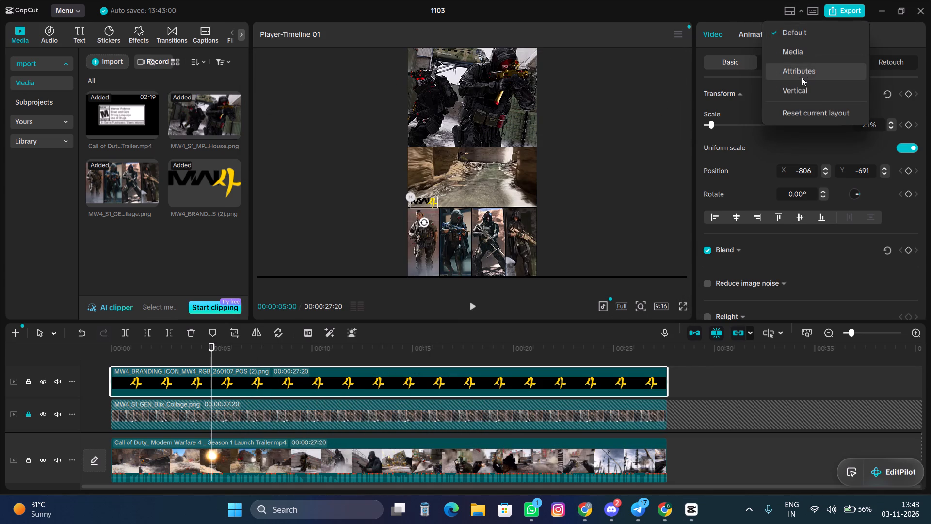
pyautogui.click(797, 92)
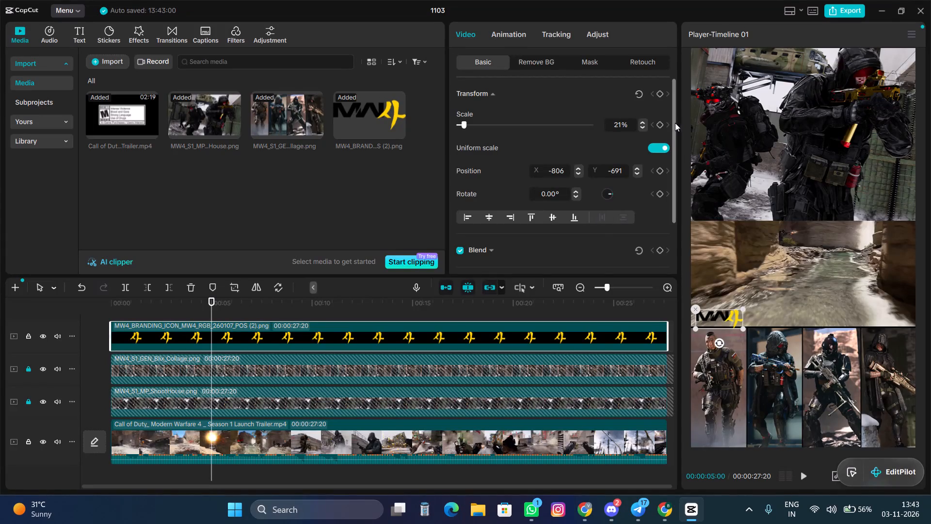
pyautogui.moveTo(680, 123); pyautogui.dragTo(611, 123)
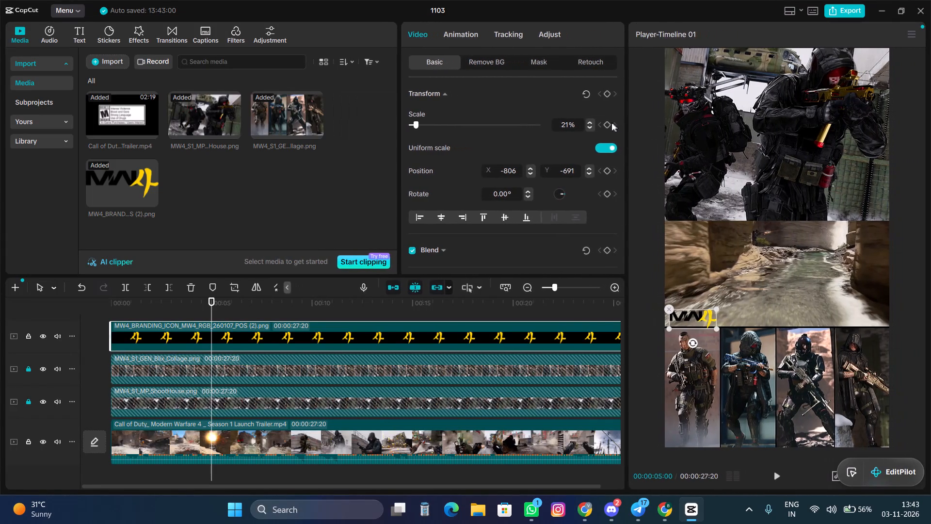
pyautogui.moveTo(611, 123); pyautogui.dragTo(563, 121)
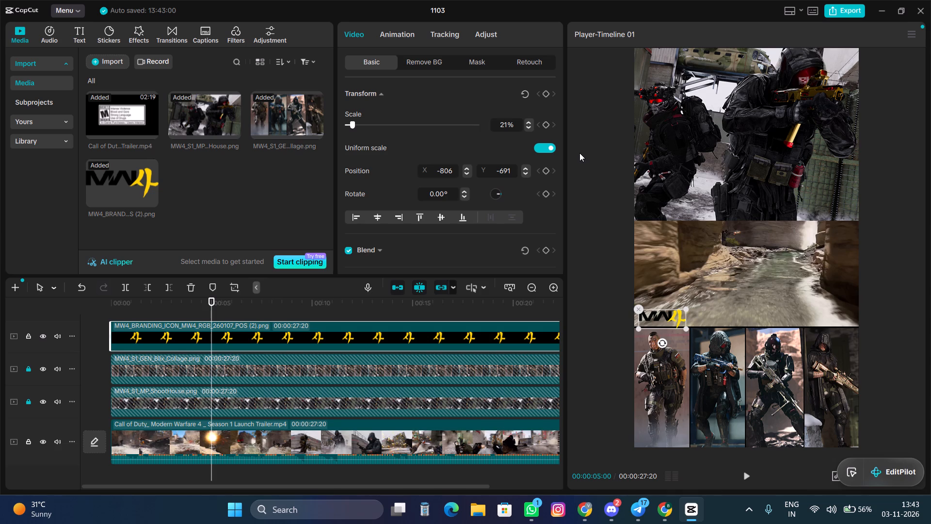
# Scale the trailer video to 127% to close the gap above the collage image.
pyautogui.scroll(1, 668, 212)
pyautogui.click(787, 78)
pyautogui.click(768, 280)
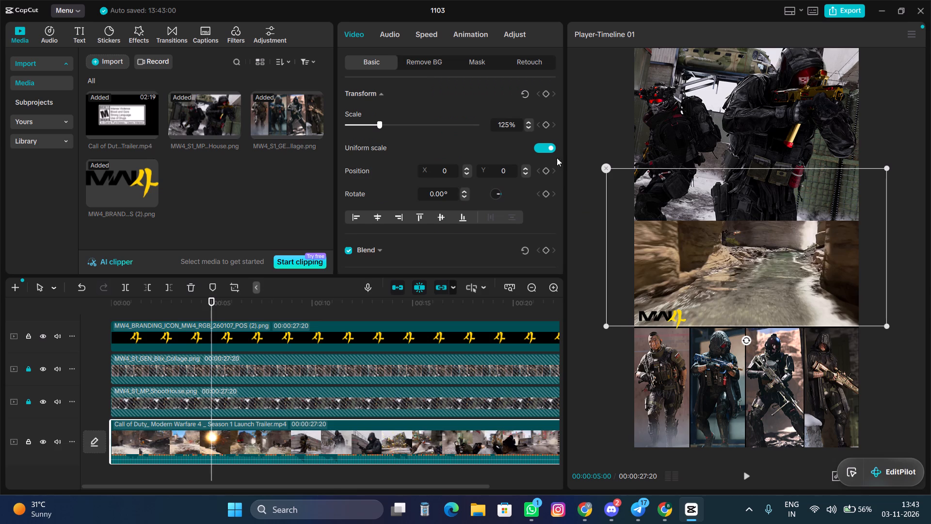
pyautogui.tripleClick(528, 120)
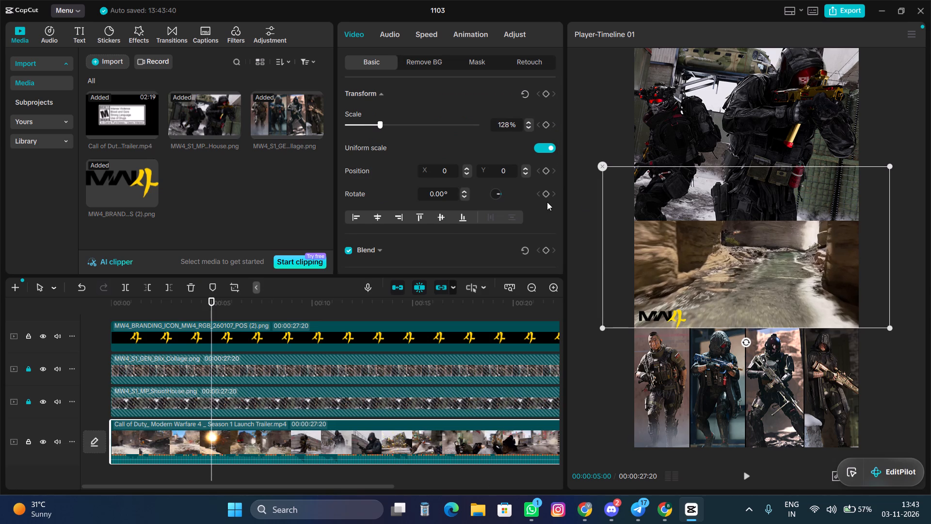
pyautogui.click(574, 210)
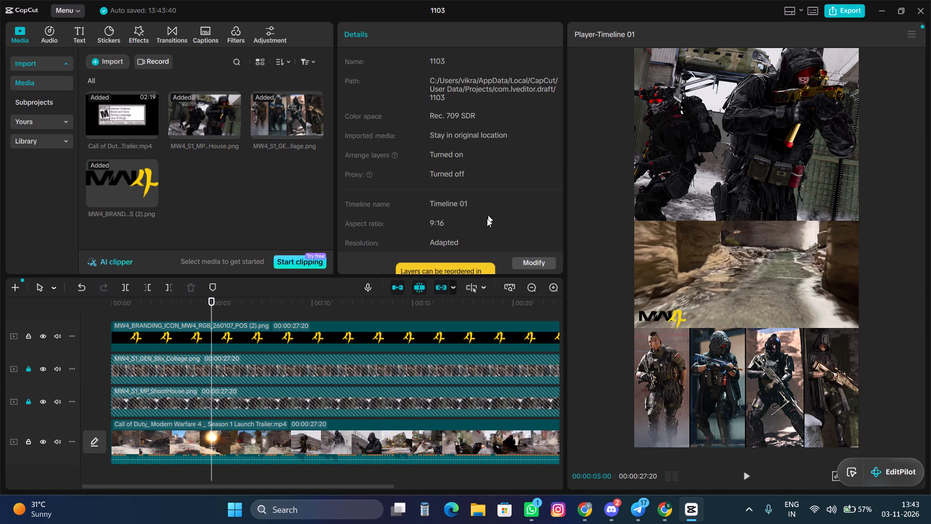
pyautogui.click(667, 276)
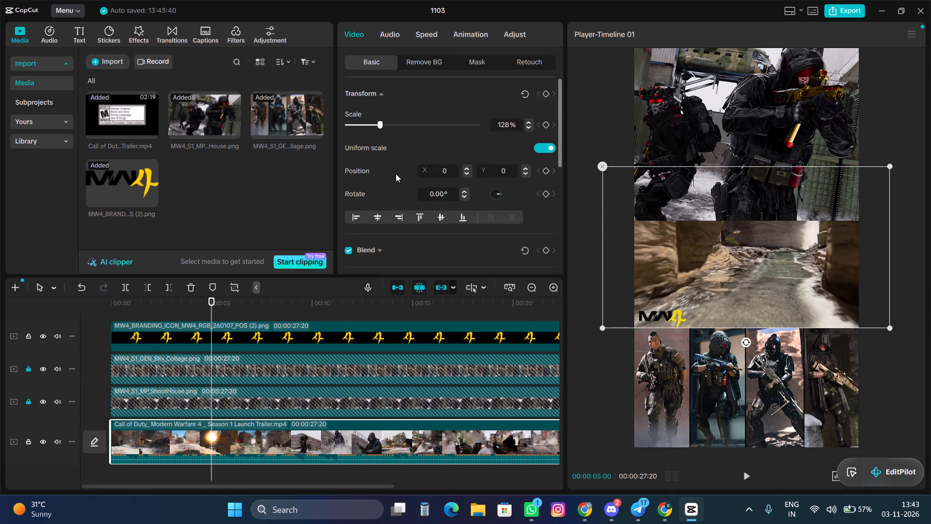
pyautogui.click(527, 126)
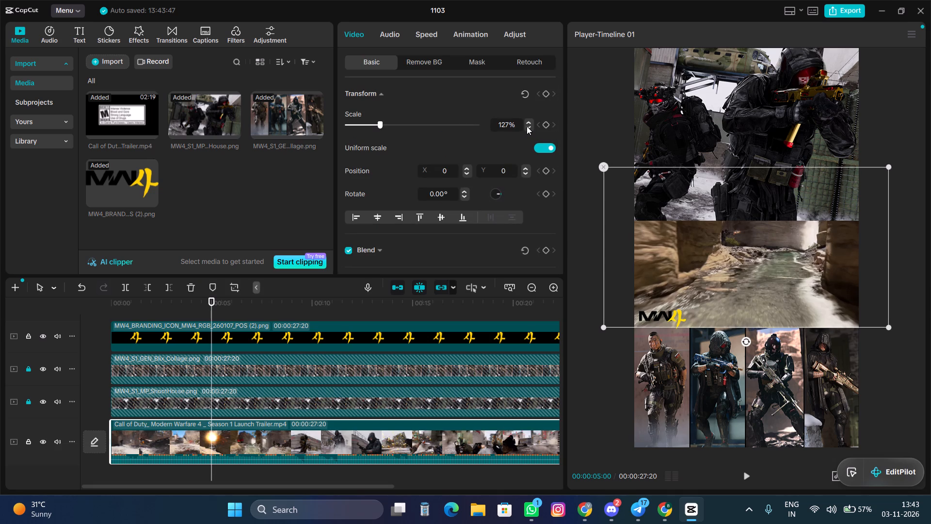
pyautogui.click(527, 126)
pyautogui.click(526, 124)
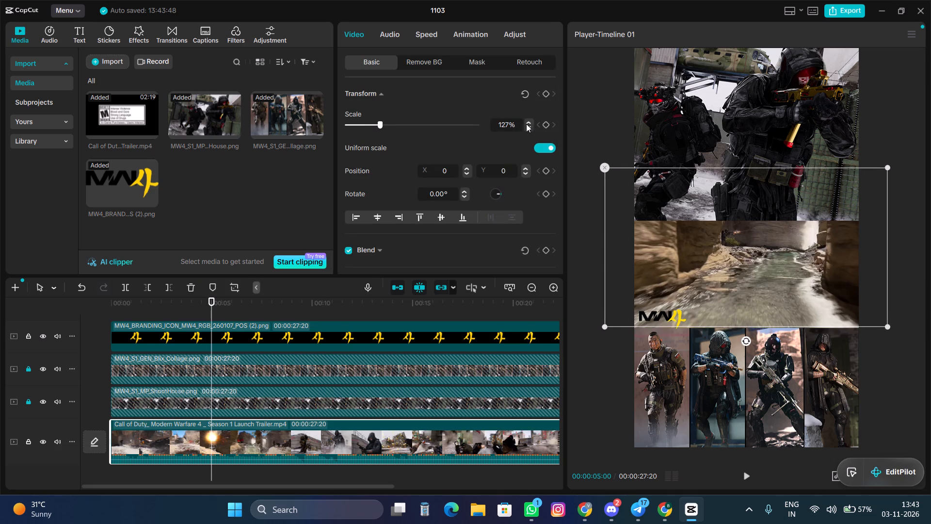
pyautogui.click(587, 185)
pyautogui.click(768, 179)
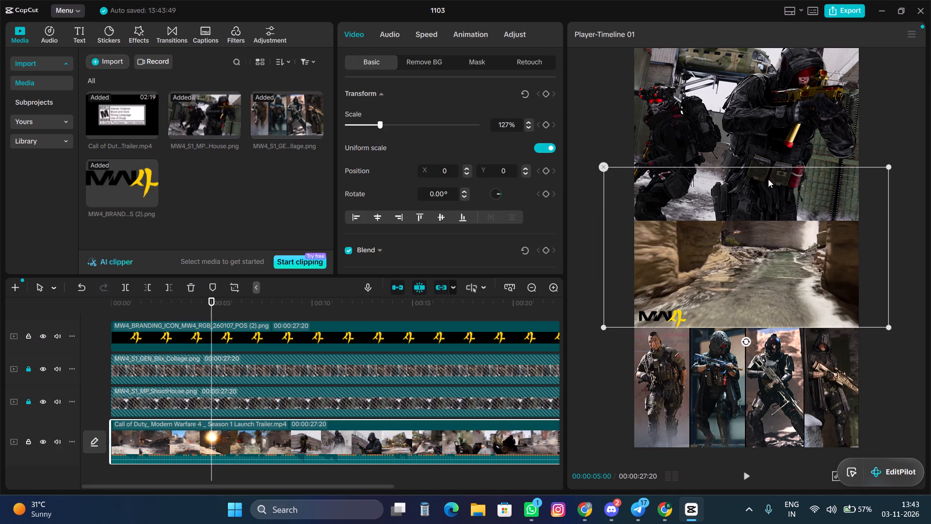
# Lock the MW4 branding logo track.
pyautogui.click(29, 337)
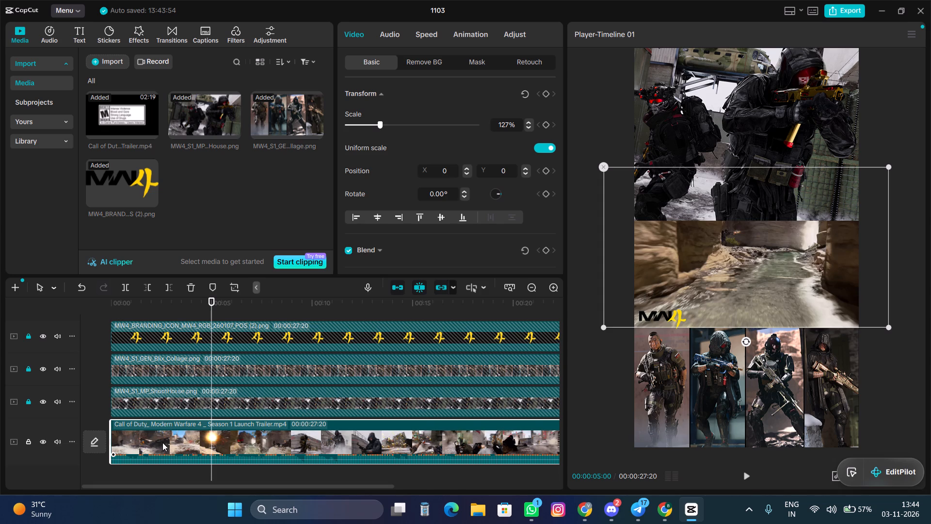
# Unlock the ShootHouse image track and shift the image slightly down over the upper part of the trailer video.
pyautogui.scroll(-1, 162, 442)
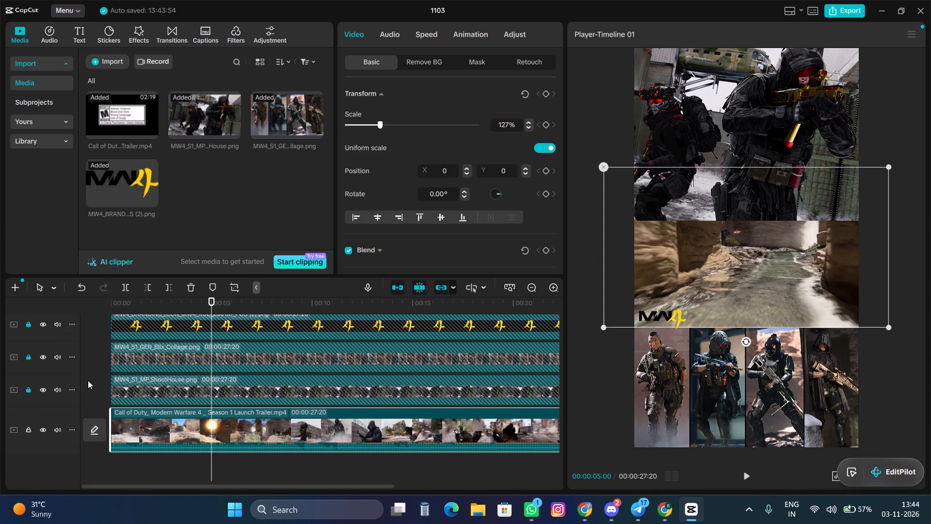
pyautogui.click(24, 391)
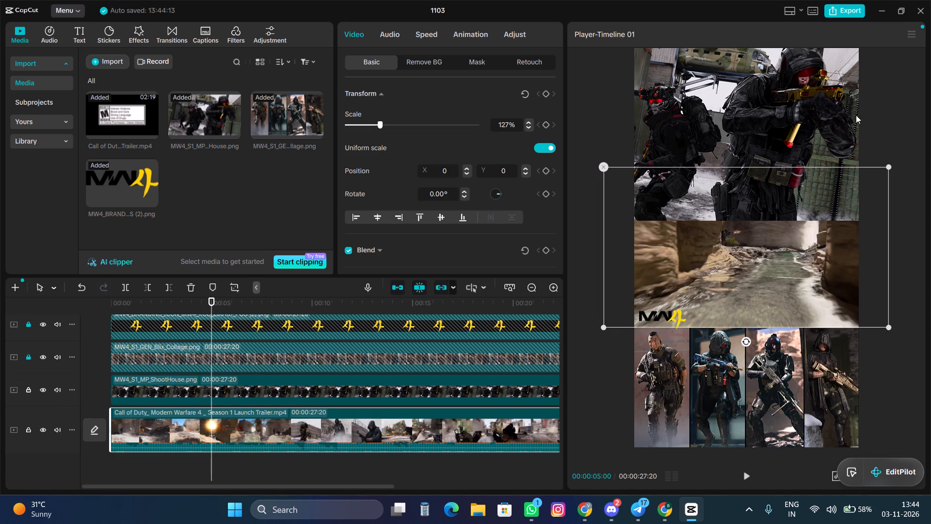
pyautogui.click(823, 107)
pyautogui.click(784, 135)
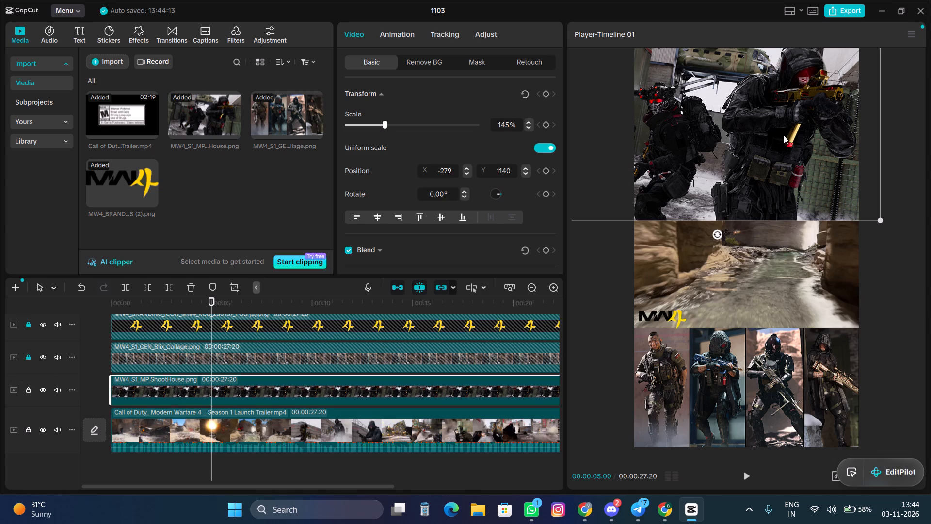
pyautogui.moveTo(748, 149); pyautogui.dragTo(751, 154)
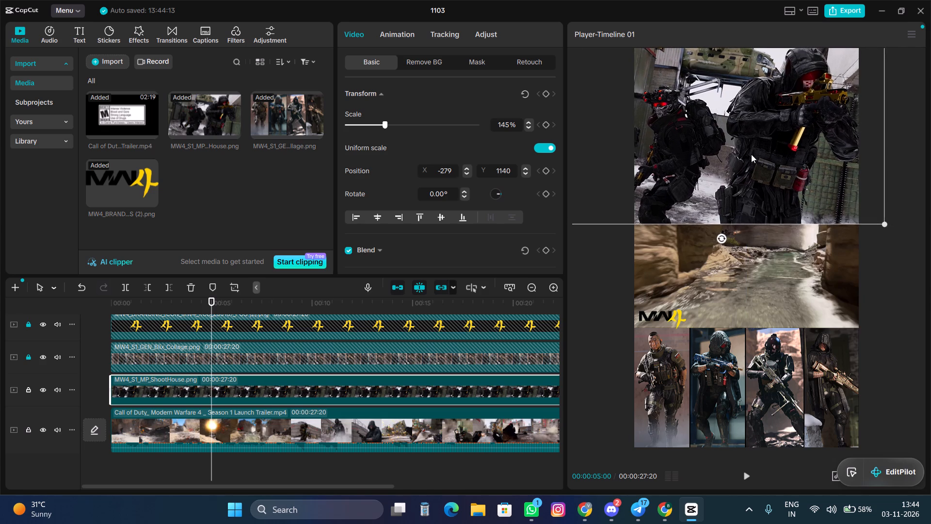
pyautogui.moveTo(751, 154); pyautogui.dragTo(749, 156)
# Lock the trailer video track and the ShootHouse image track.
pyautogui.click(696, 297)
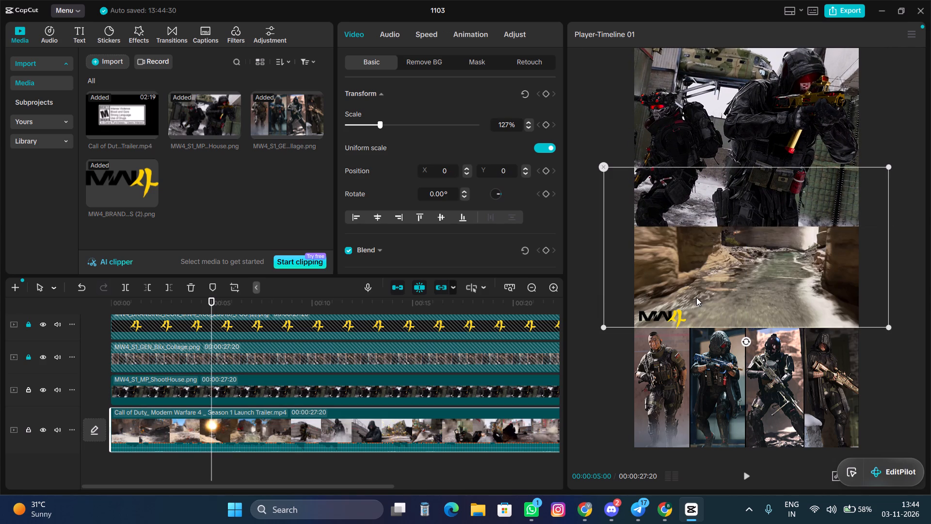
pyautogui.click(28, 432)
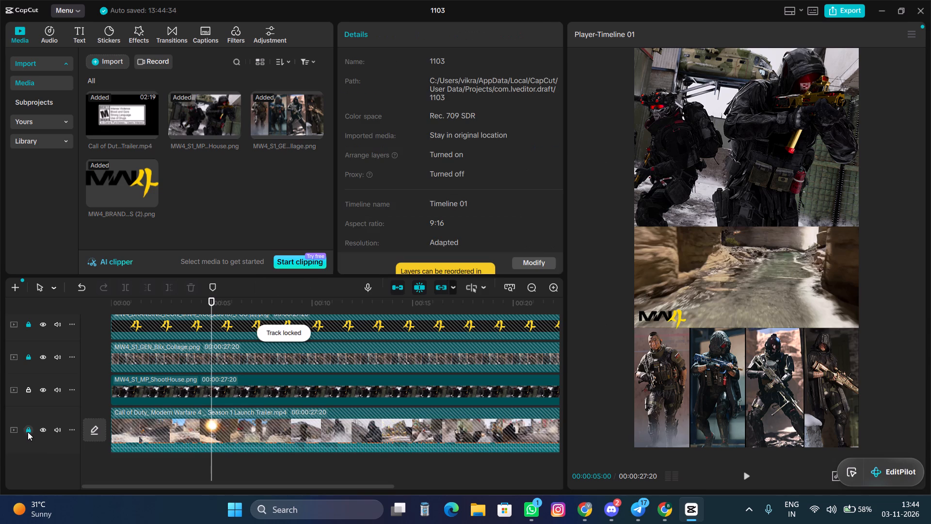
pyautogui.click(27, 389)
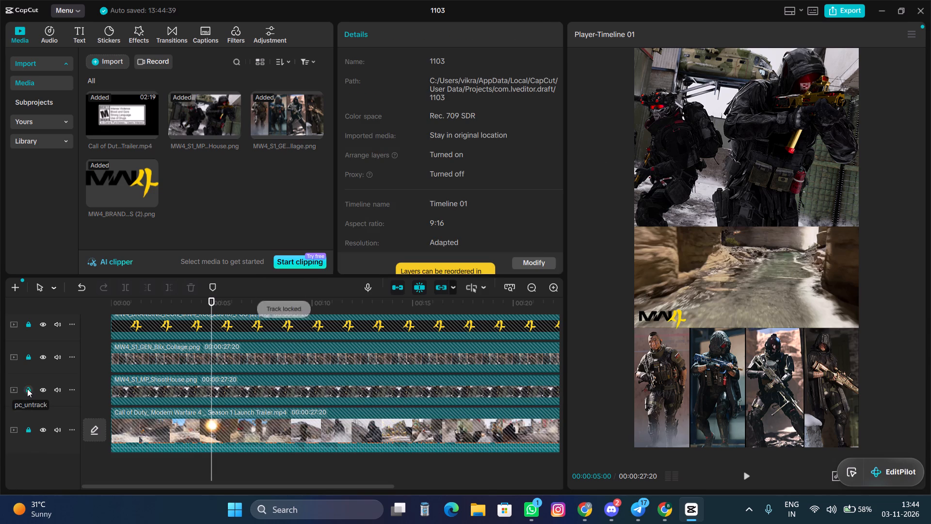
# Unlock the trailer and Blix collage tracks, and move the trailer video to the layer directly beneath the MW4 logo, above both images.
pyautogui.click(28, 429)
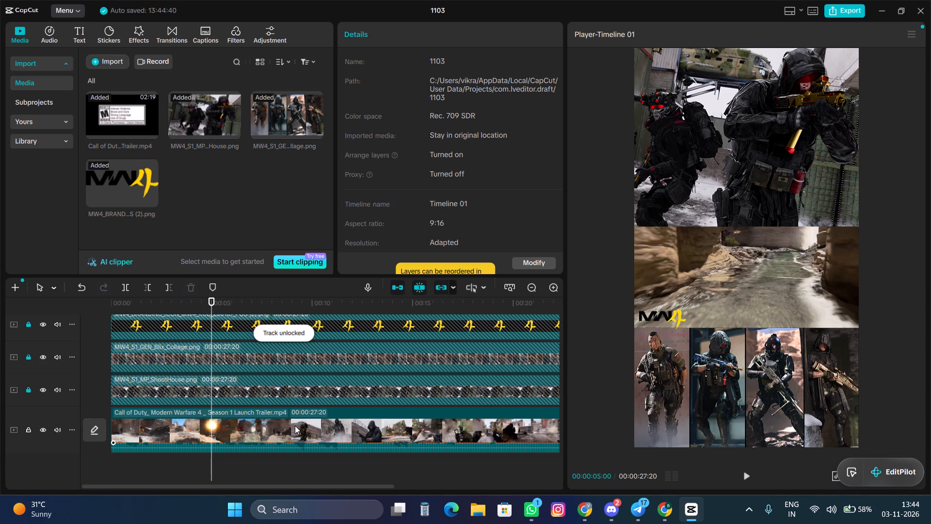
pyautogui.click(29, 389)
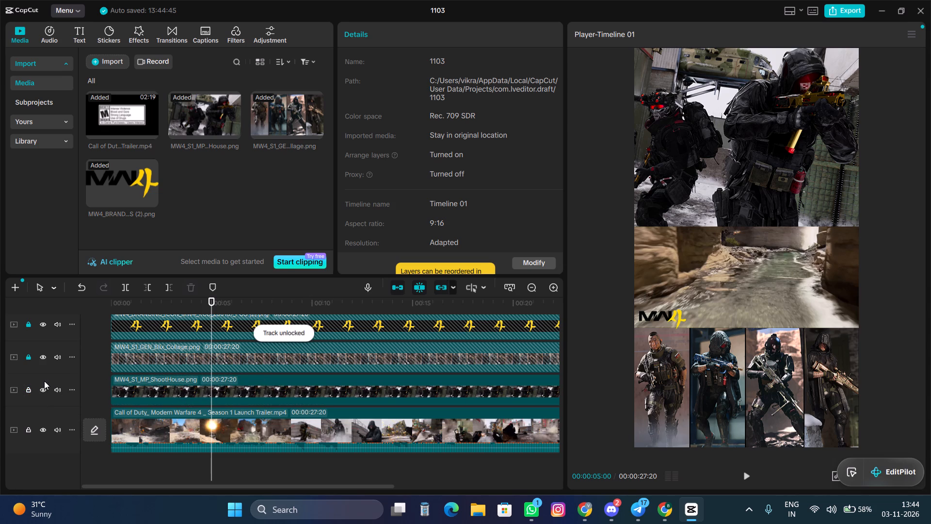
pyautogui.click(29, 389)
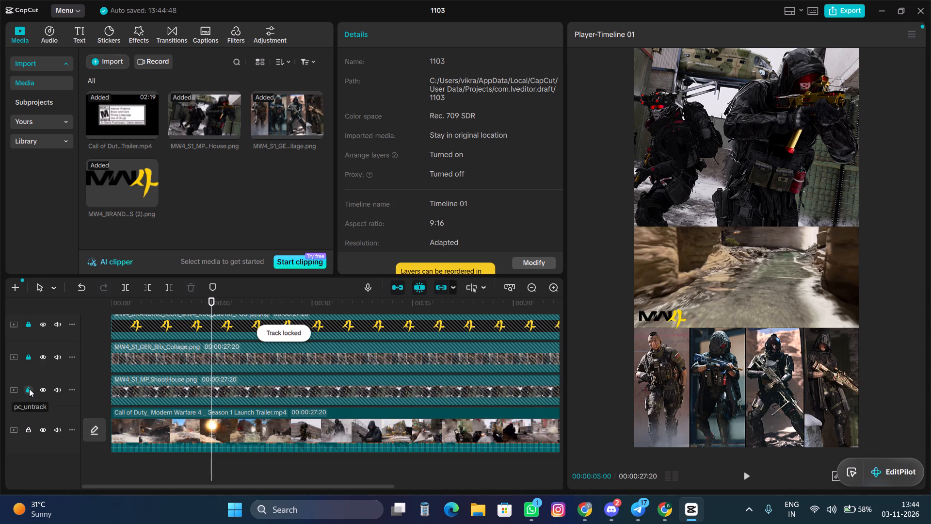
pyautogui.click(27, 356)
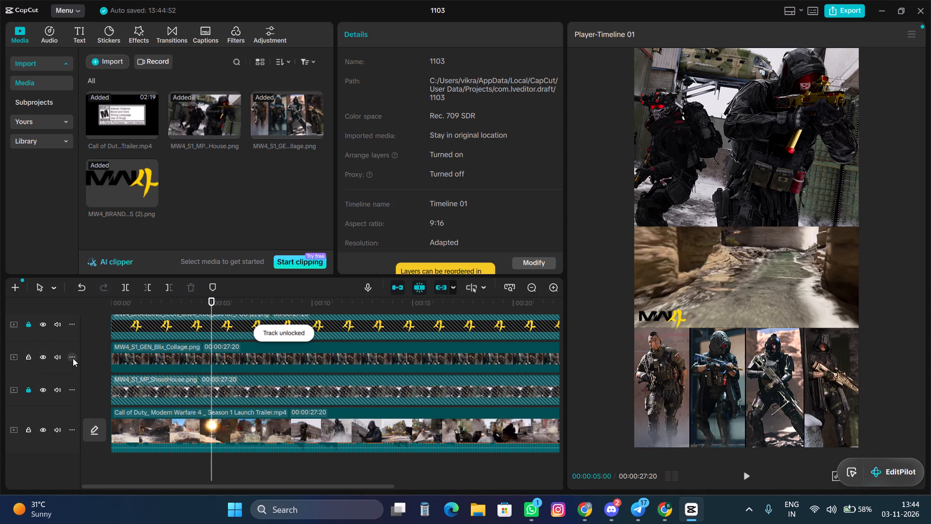
pyautogui.moveTo(150, 352); pyautogui.dragTo(147, 392)
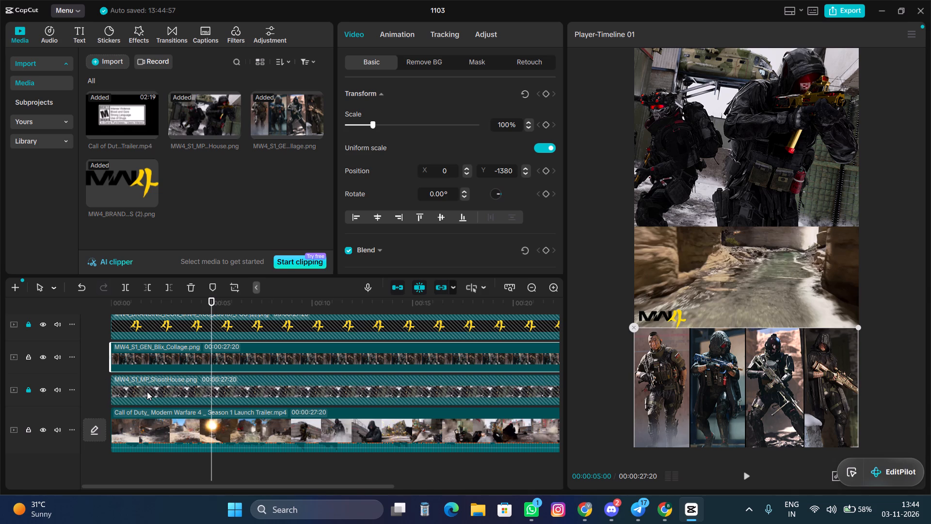
pyautogui.moveTo(156, 429); pyautogui.dragTo(155, 383)
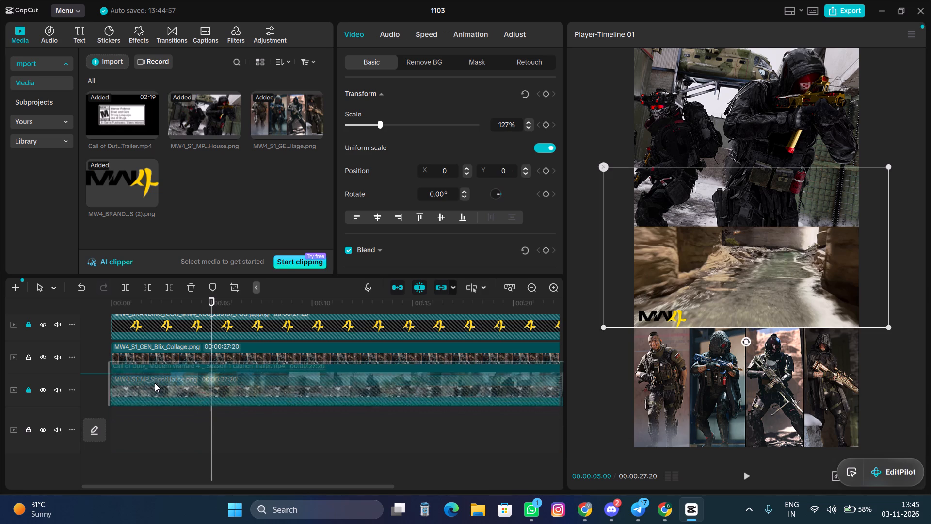
pyautogui.moveTo(155, 383); pyautogui.dragTo(152, 365)
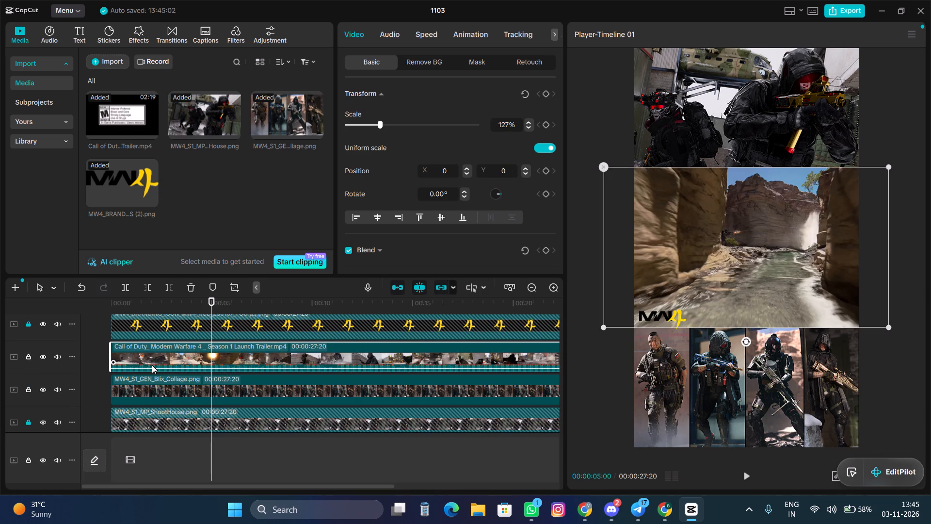
# Lock the Blix collage image track again and clear the trailer selection.
pyautogui.scroll(-1, 156, 390)
pyautogui.scroll(1, 156, 390)
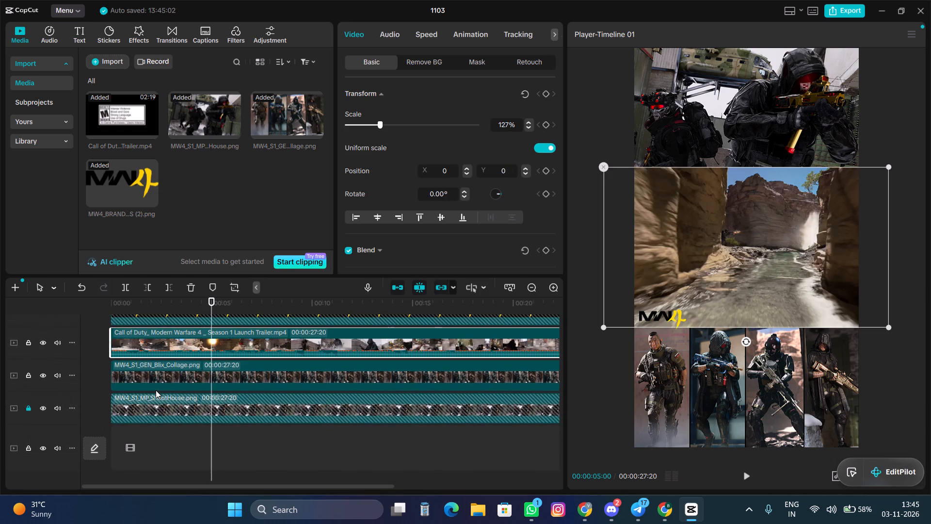
pyautogui.scroll(1, 156, 390)
pyautogui.click(30, 377)
pyautogui.scroll(1, 30, 377)
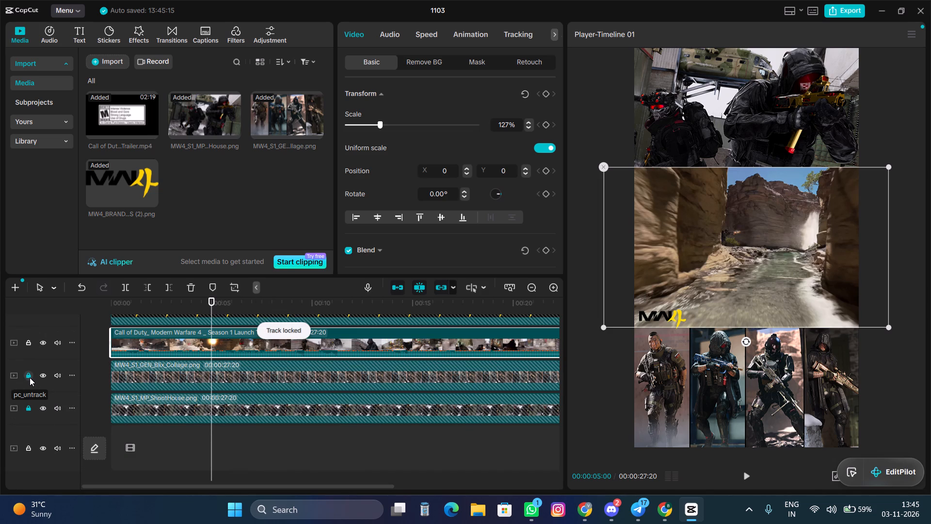
pyautogui.scroll(2, 30, 377)
pyautogui.scroll(-1, 52, 381)
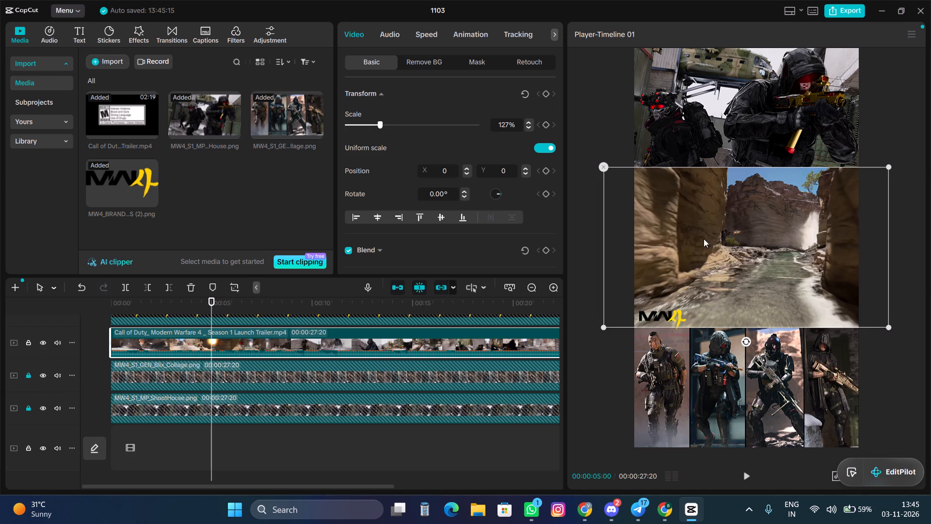
pyautogui.click(694, 131)
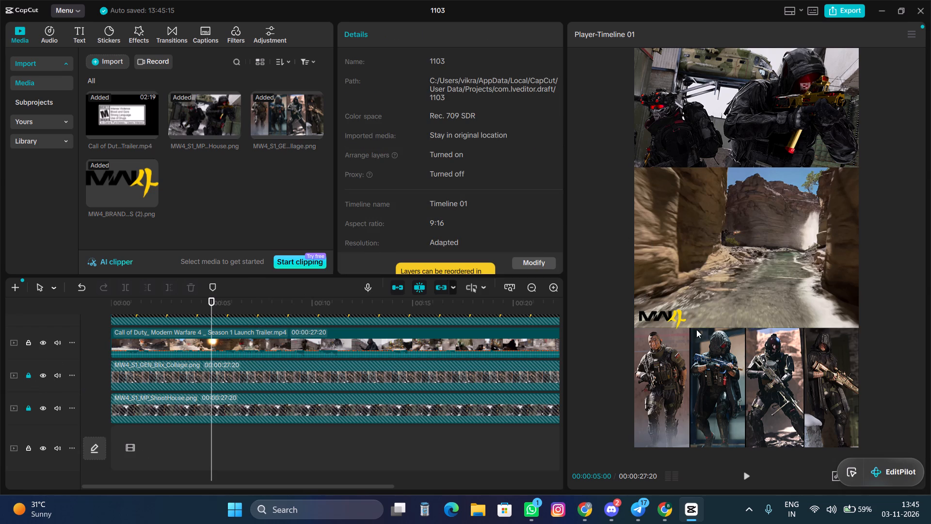
# Play back the composition to check the trailer between the ShootHouse and collage images.
pyautogui.click(749, 476)
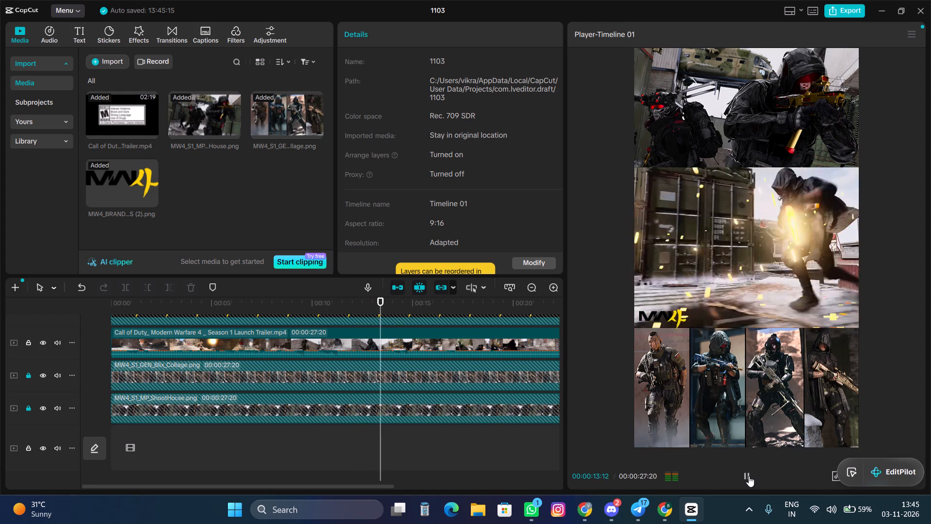
pyautogui.click(747, 471)
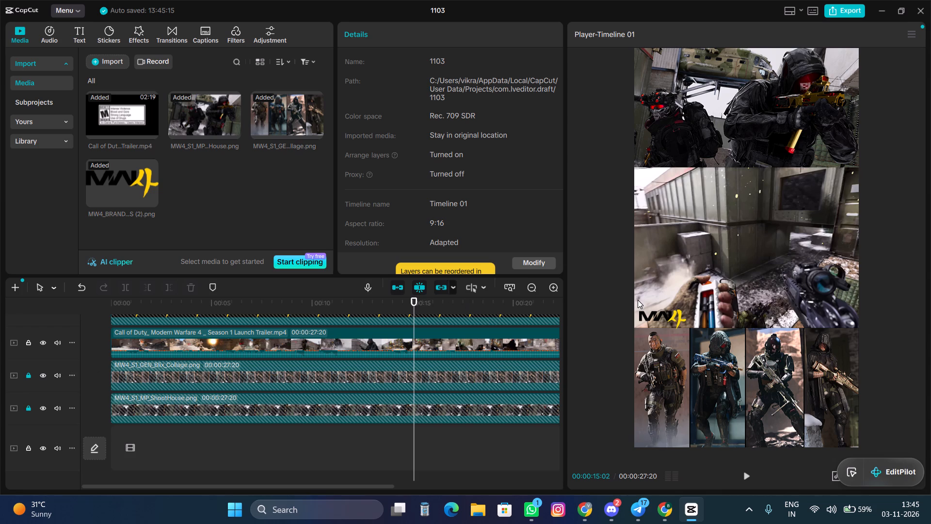
# Unlock the MW4 logo track and move the logo to the upper-left corner of the trailer video, about X -815, Y 630.
pyautogui.scroll(1, 254, 422)
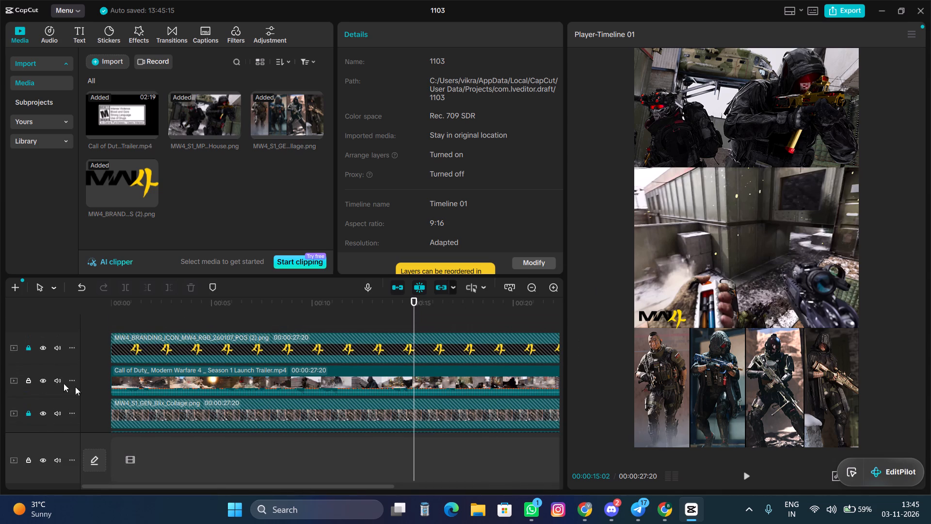
pyautogui.click(29, 351)
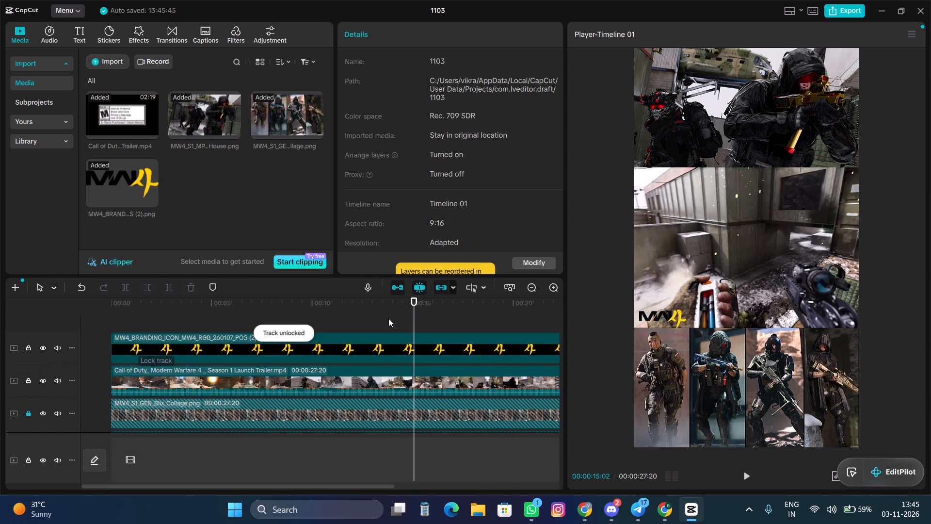
pyautogui.moveTo(661, 313); pyautogui.dragTo(658, 216)
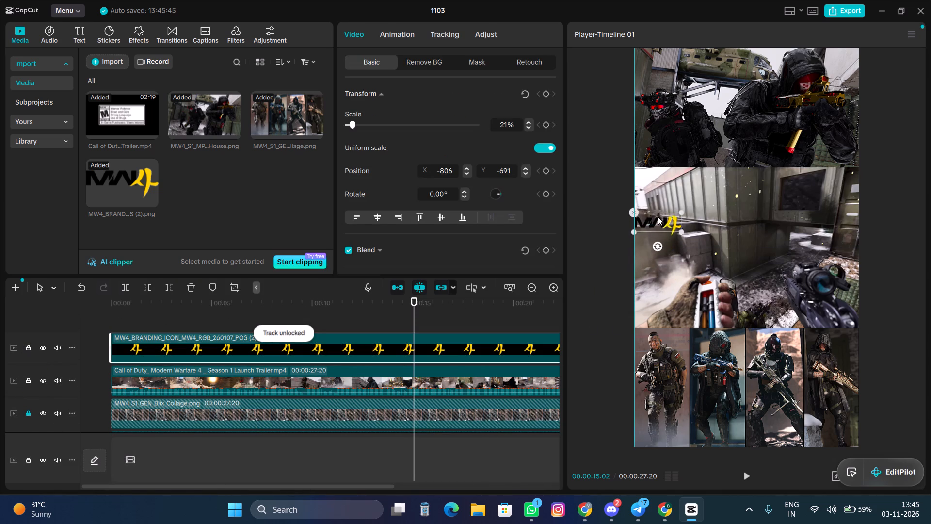
pyautogui.moveTo(658, 216); pyautogui.dragTo(661, 176)
# Shrink the MW4 logo to 17% and nudge it into the trailer's upper-left corner at about X -865, Y 665.
pyautogui.click(684, 192)
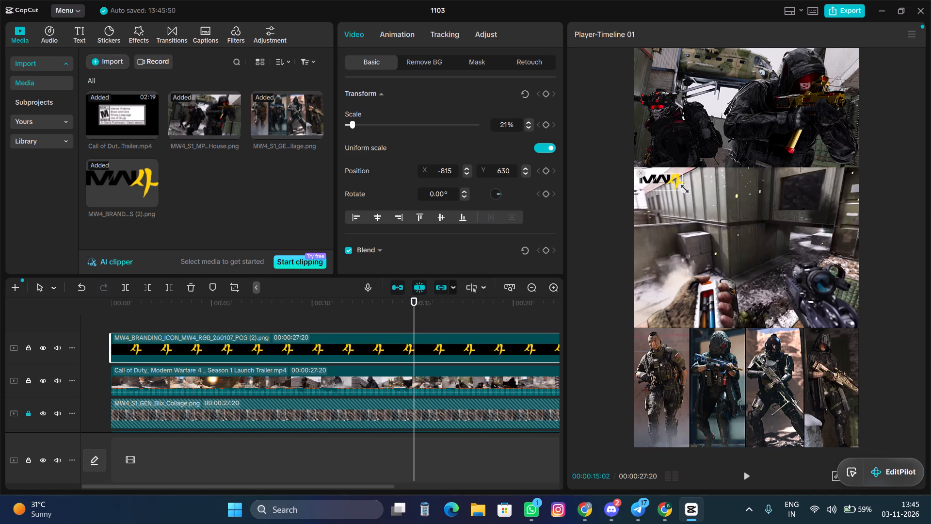
pyautogui.click(669, 180)
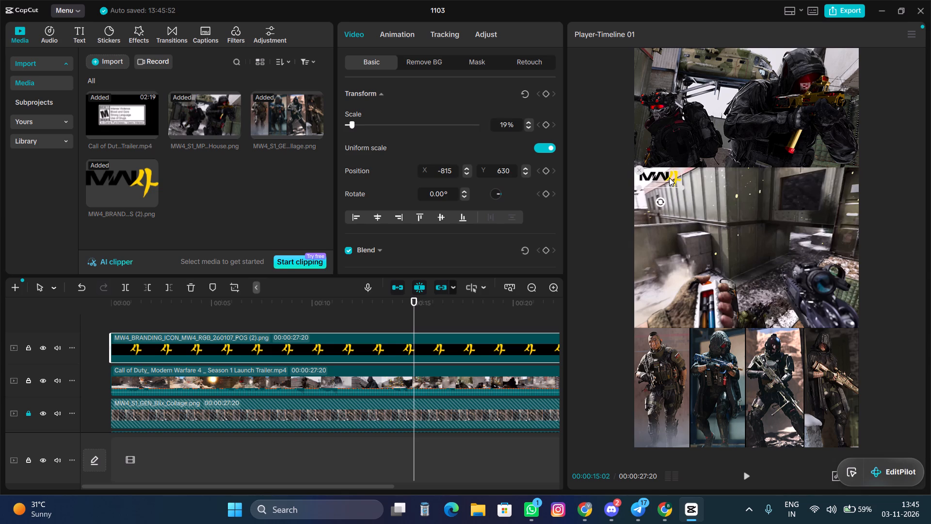
pyautogui.click(683, 185)
pyautogui.moveTo(669, 177); pyautogui.dragTo(664, 174)
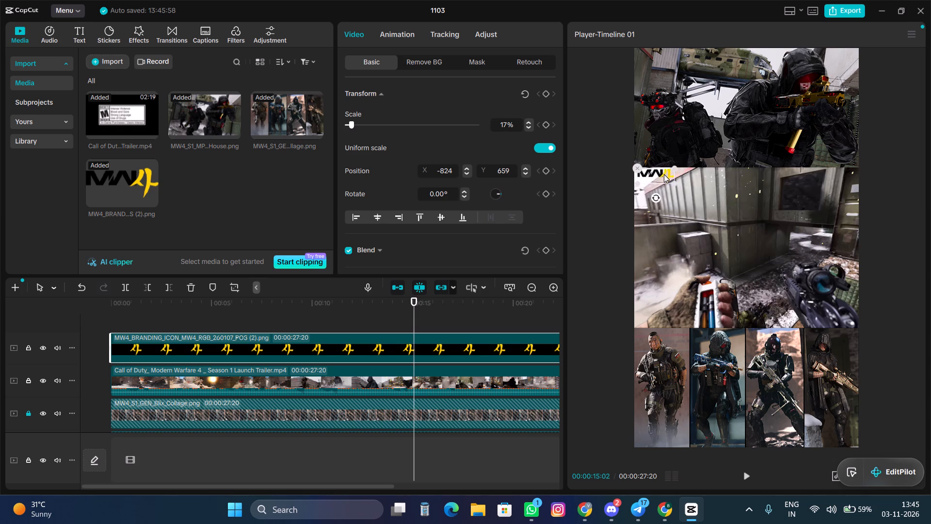
pyautogui.moveTo(664, 174); pyautogui.dragTo(664, 177)
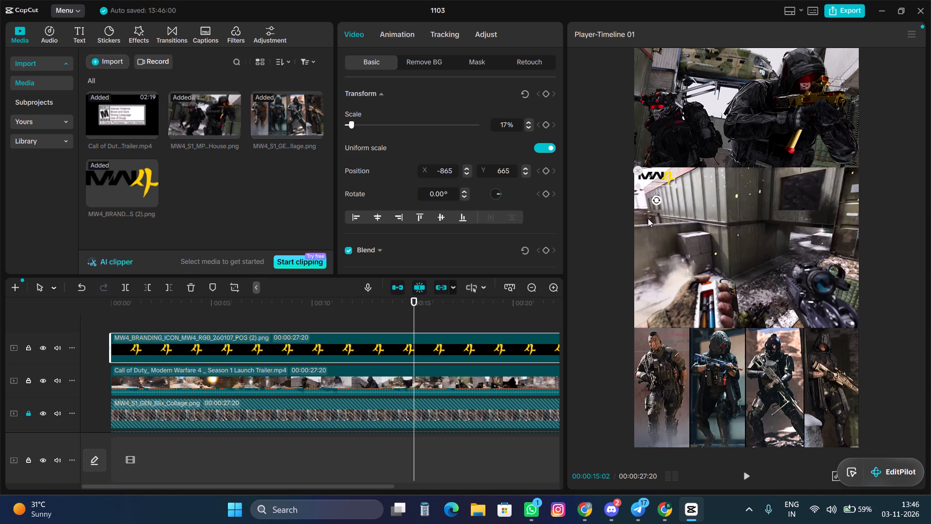
pyautogui.click(614, 208)
pyautogui.click(628, 366)
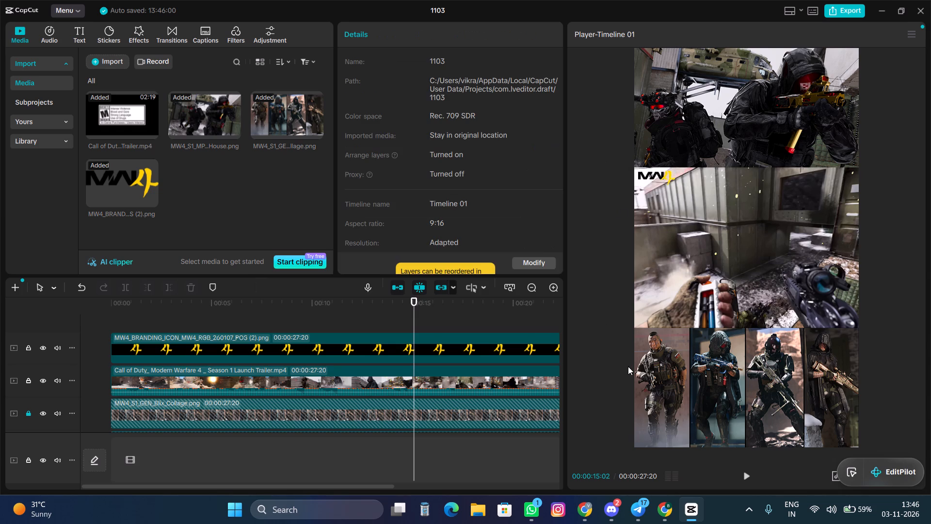
# Play back more of the clip to check the small logo over the trailer footage.
pyautogui.click(748, 477)
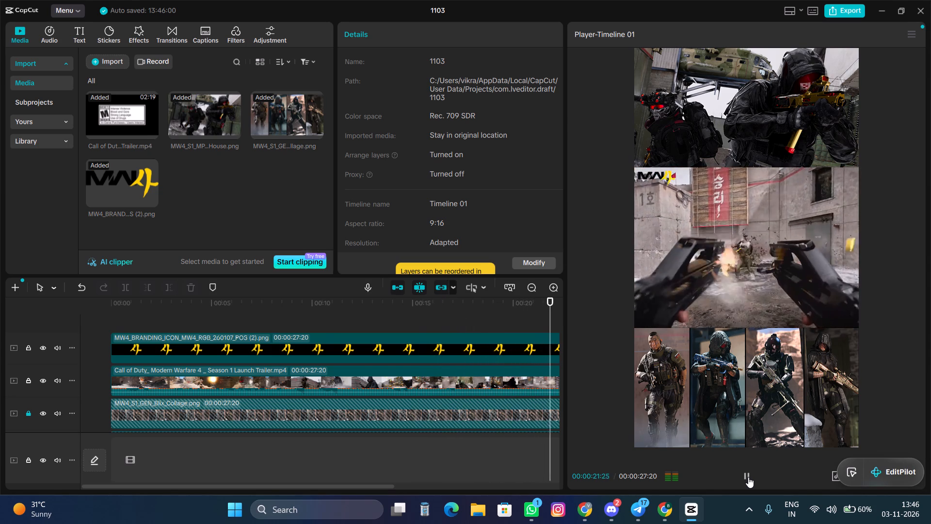
pyautogui.click(748, 477)
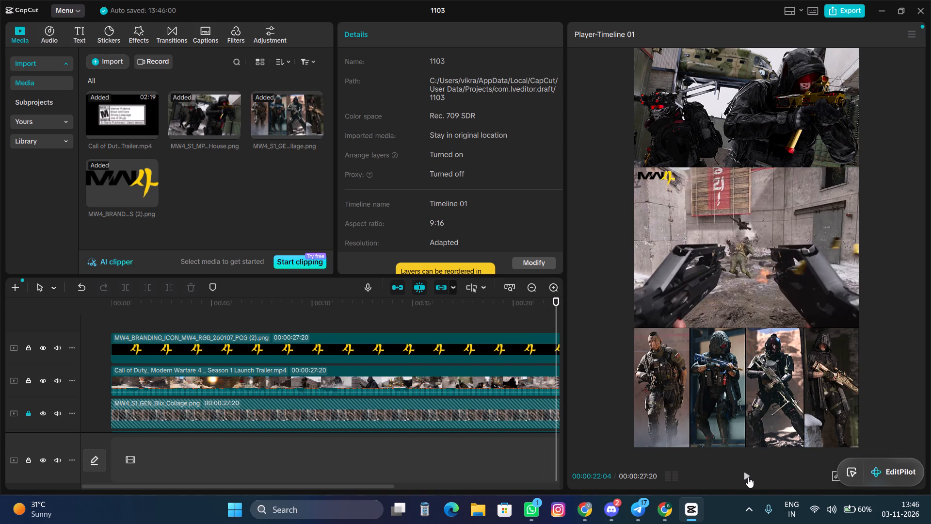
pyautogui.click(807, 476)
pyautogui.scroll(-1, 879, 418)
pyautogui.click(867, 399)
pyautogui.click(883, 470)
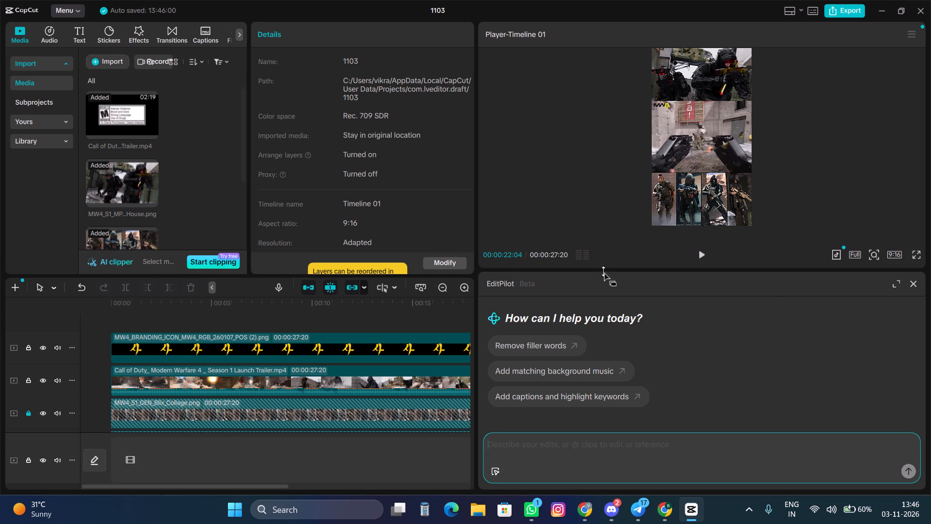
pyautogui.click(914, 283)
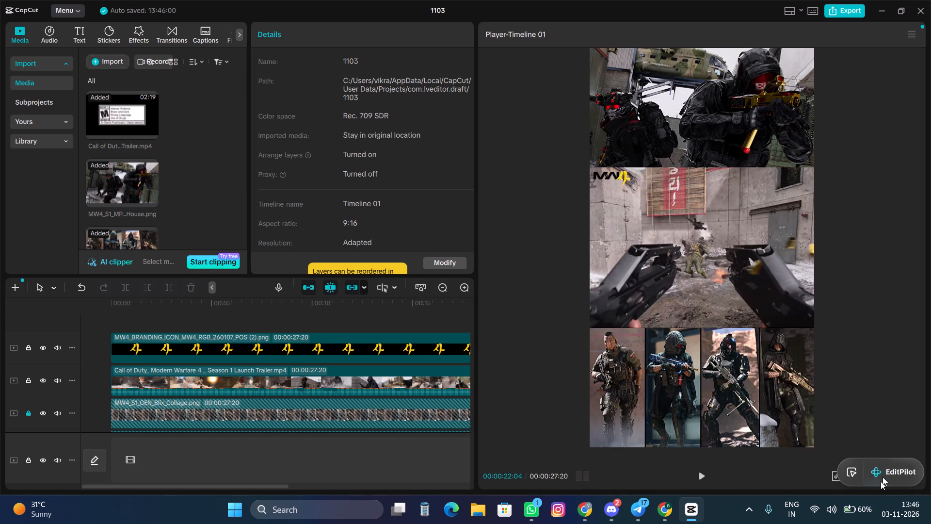
# Move the floating EditPilot button off the player controls it covers, into the empty area beside the video preview.
pyautogui.moveTo(862, 475); pyautogui.dragTo(894, 359)
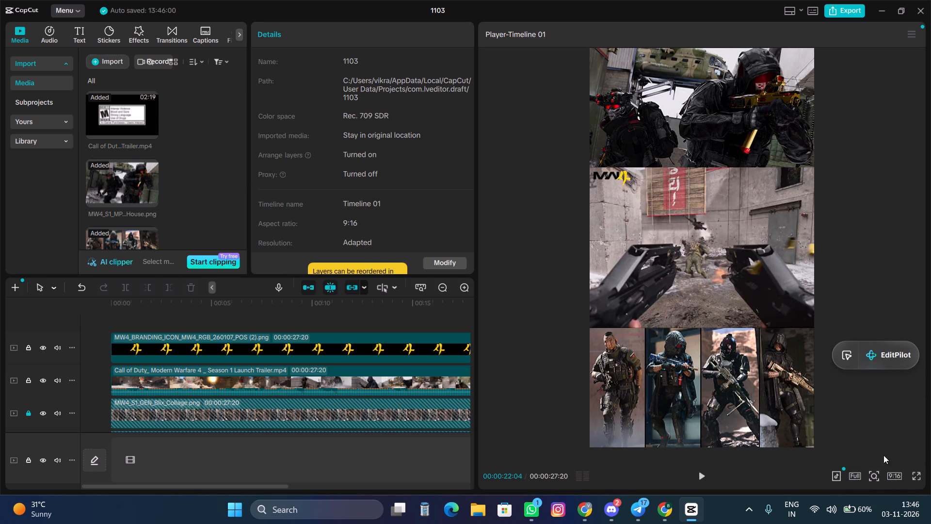
# Check the layout under the Instagram Reels social media preview overlay and set the preview back to None.
pyautogui.click(837, 475)
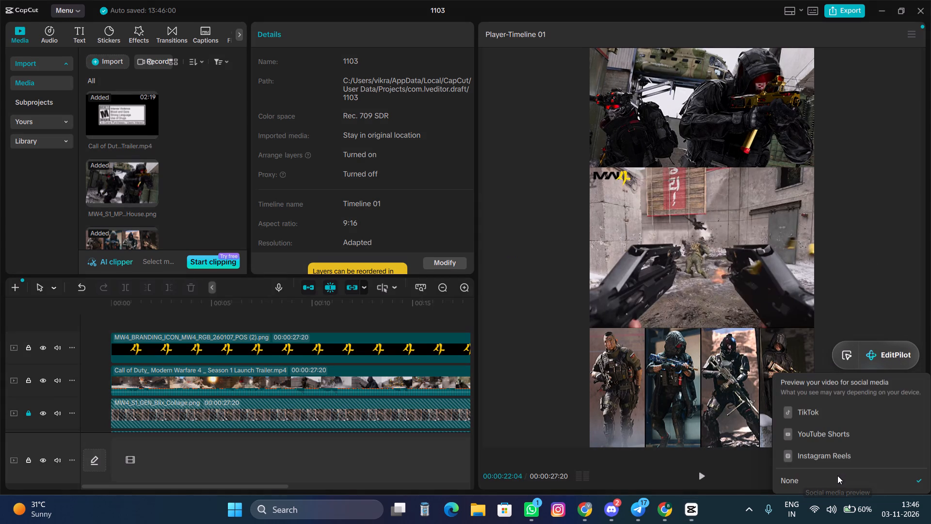
pyautogui.click(815, 457)
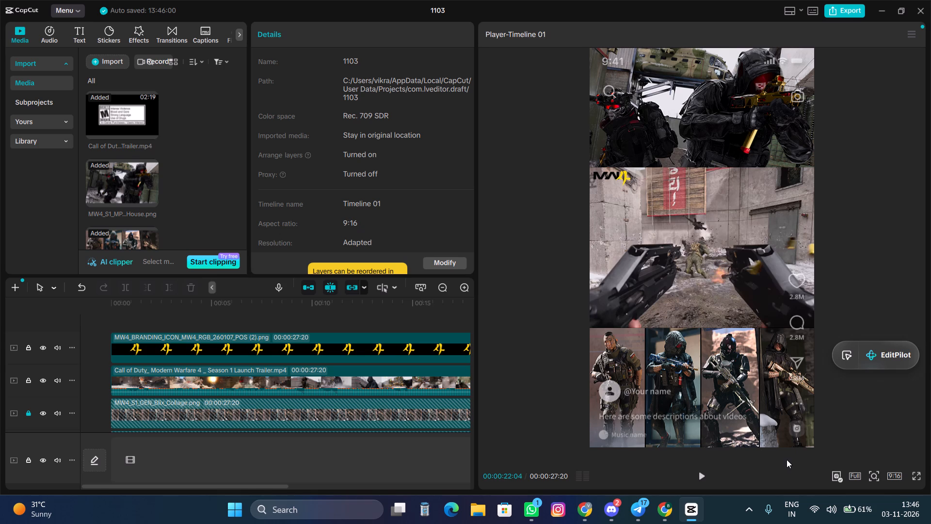
pyautogui.click(838, 477)
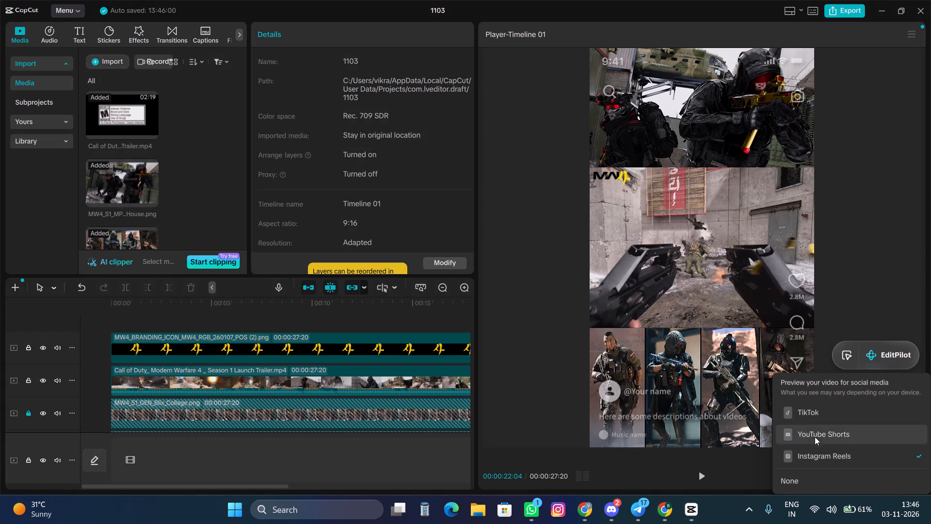
pyautogui.click(807, 491)
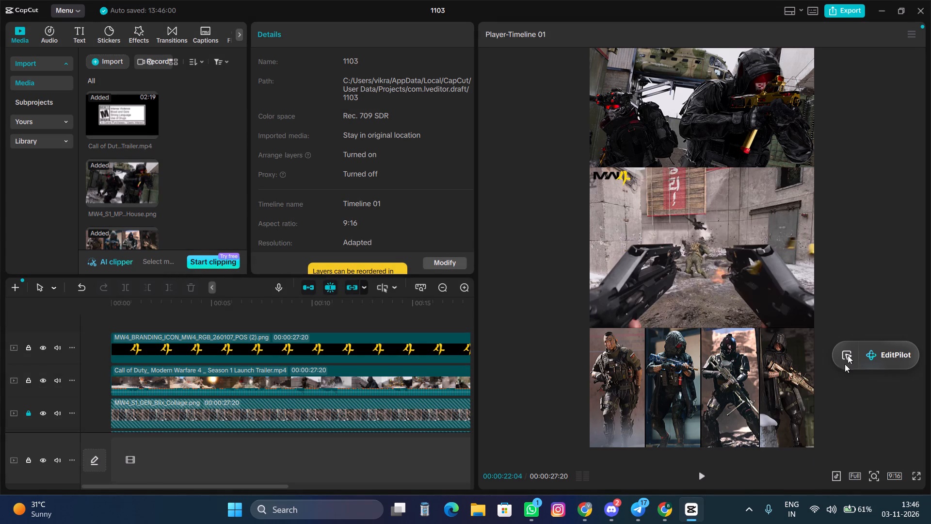
# Move the floating EditPilot widget clear of the social media preview and aspect ratio controls.
pyautogui.moveTo(879, 356); pyautogui.dragTo(882, 416)
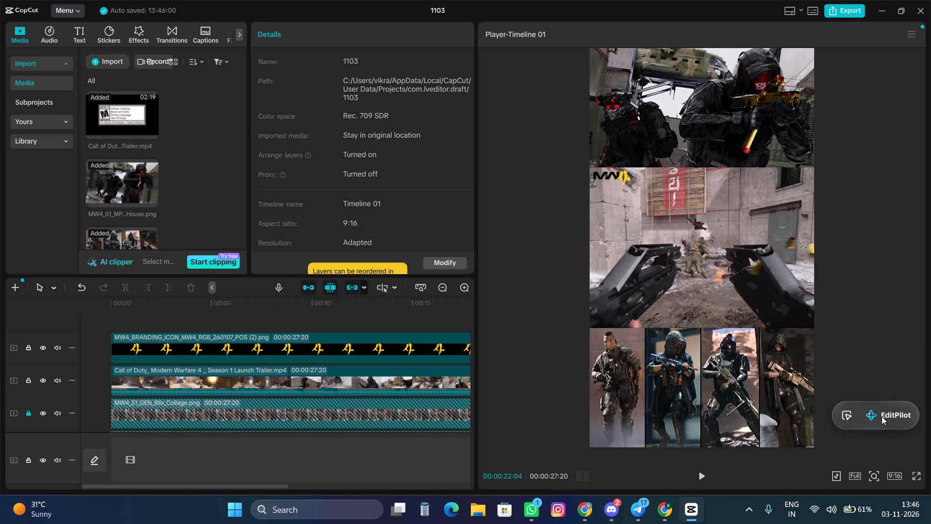
pyautogui.moveTo(882, 416); pyautogui.dragTo(892, 448)
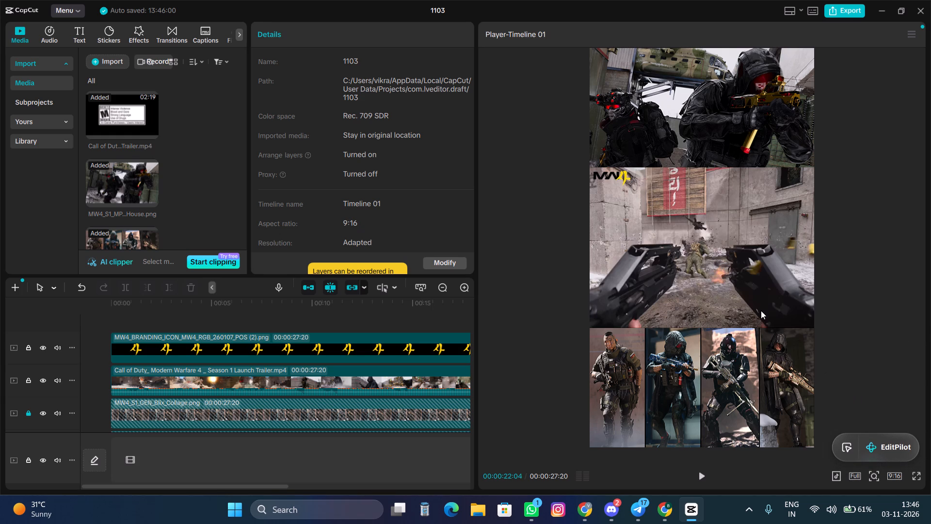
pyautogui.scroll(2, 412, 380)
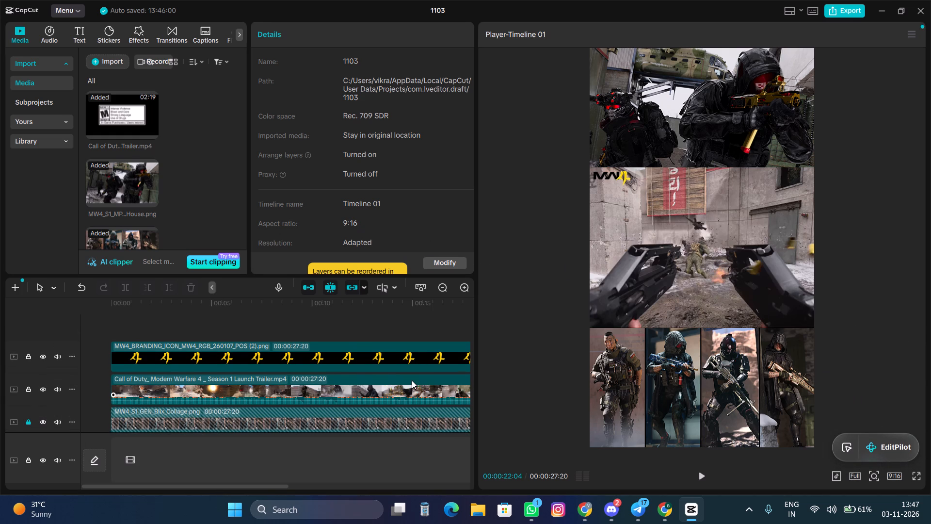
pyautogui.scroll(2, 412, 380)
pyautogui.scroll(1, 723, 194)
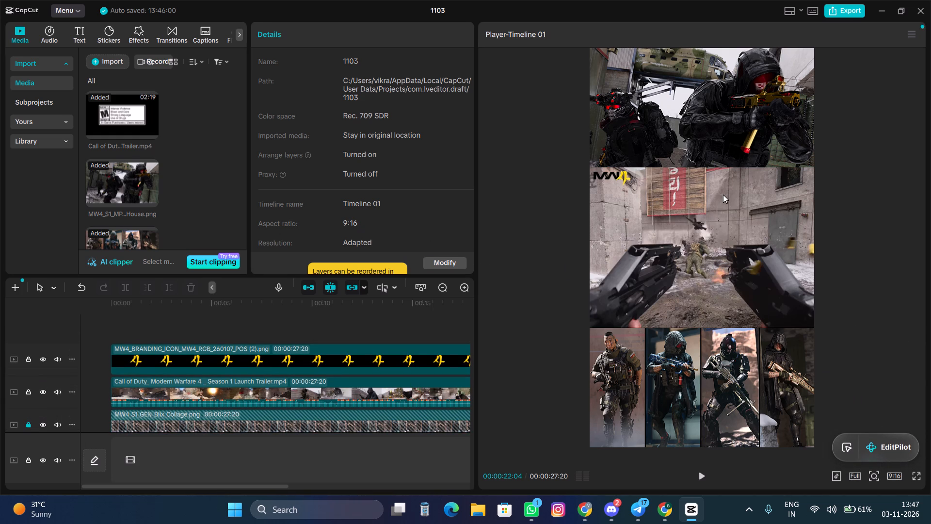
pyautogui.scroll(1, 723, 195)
# Export the finished clip at 2K resolution and 60fps with the H.264 codec, and close the export window without sharing.
pyautogui.click(856, 9)
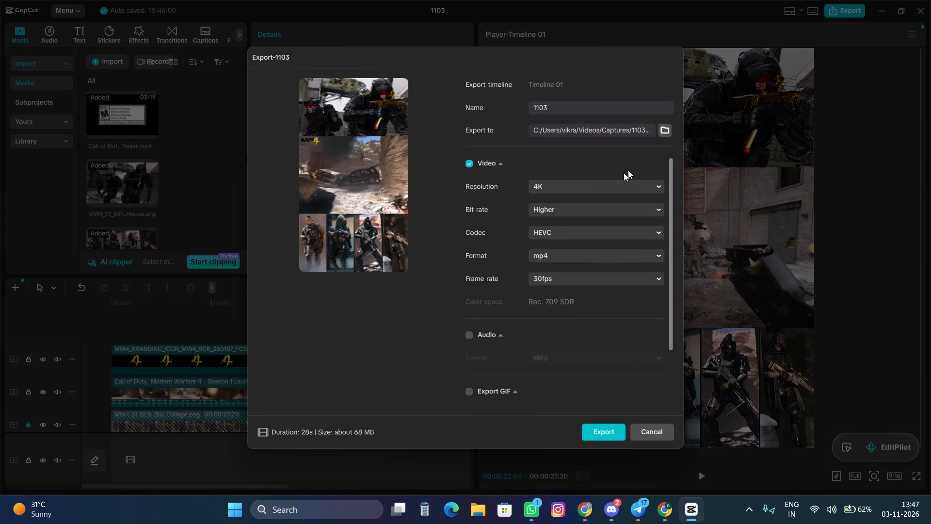
pyautogui.click(623, 189)
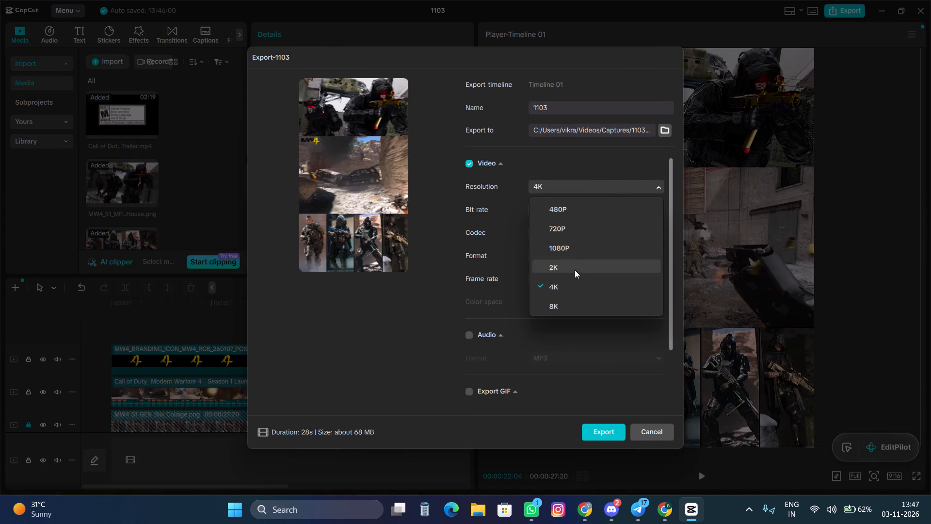
pyautogui.click(562, 265)
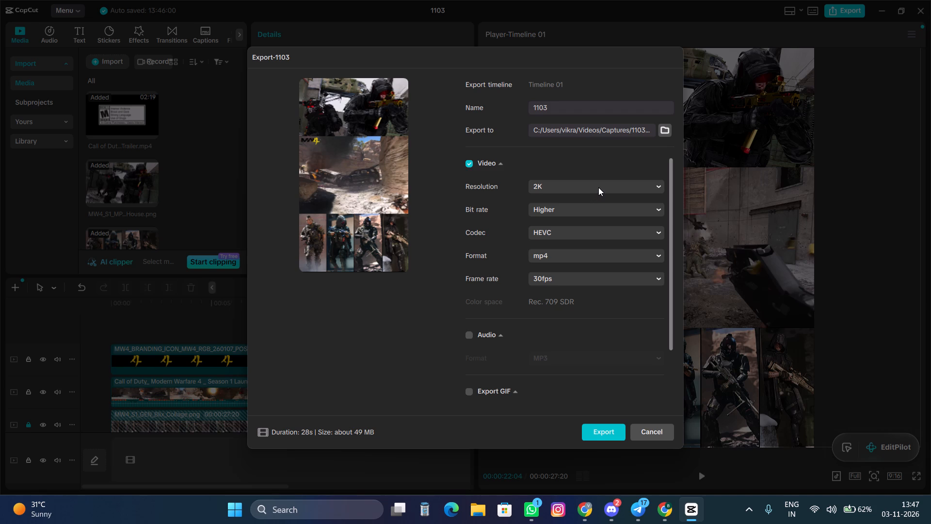
pyautogui.click(613, 275)
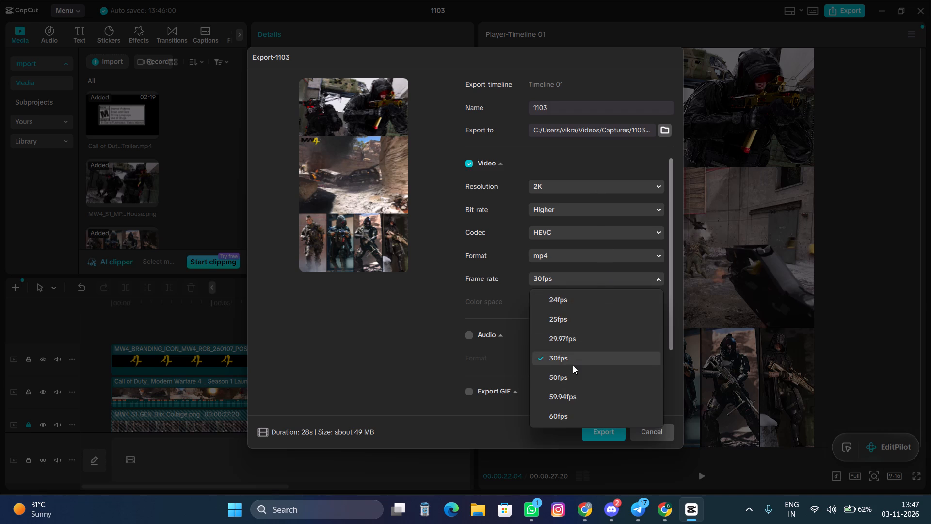
pyautogui.click(577, 417)
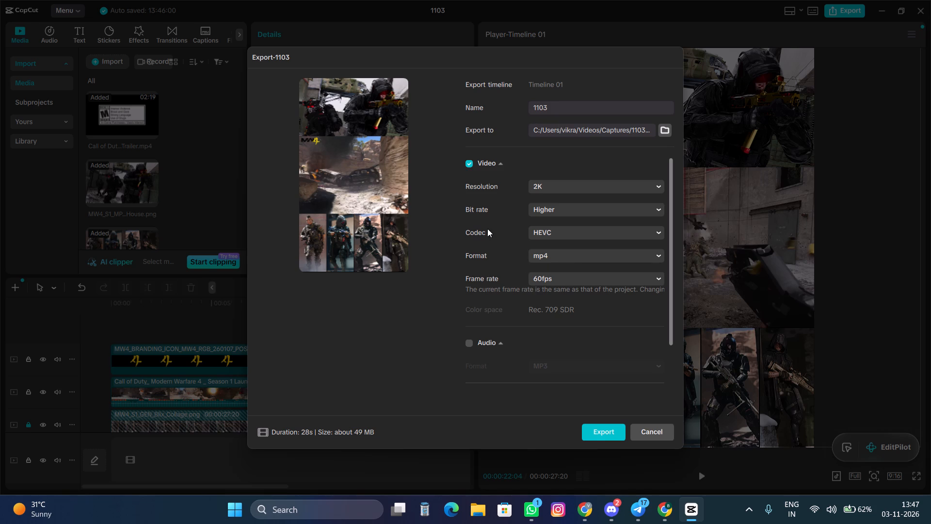
pyautogui.click(570, 230)
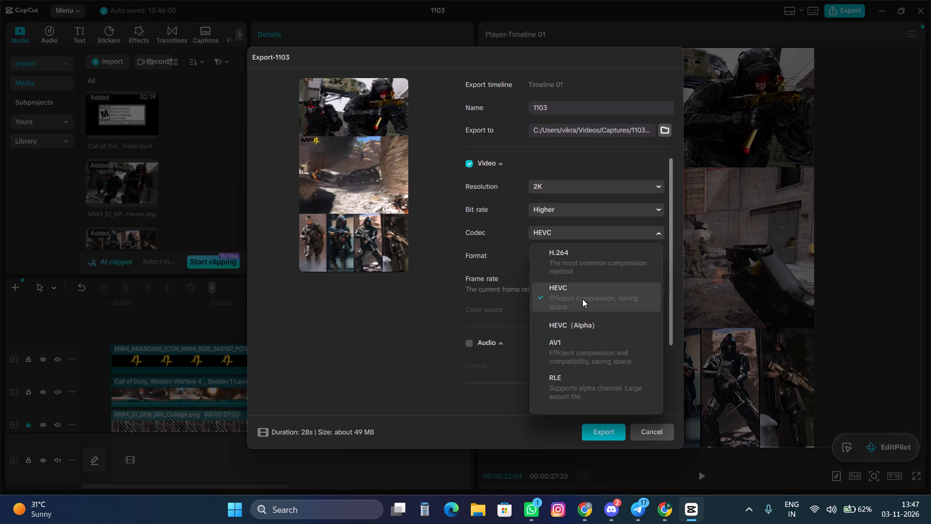
pyautogui.click(569, 260)
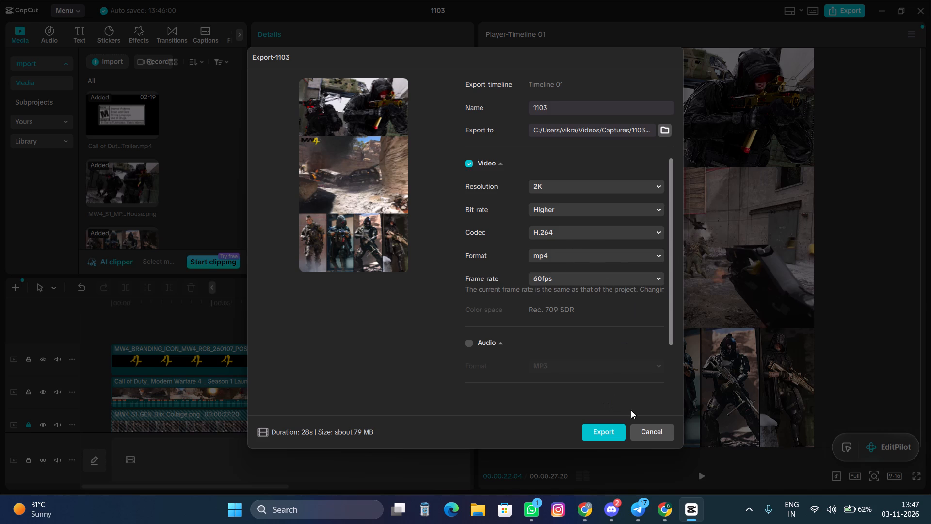
pyautogui.click(603, 435)
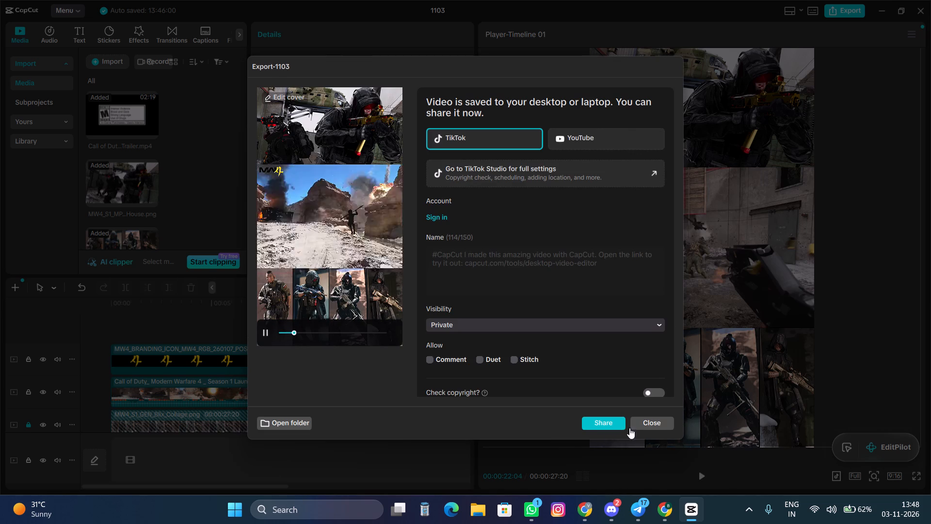
pyautogui.click(644, 427)
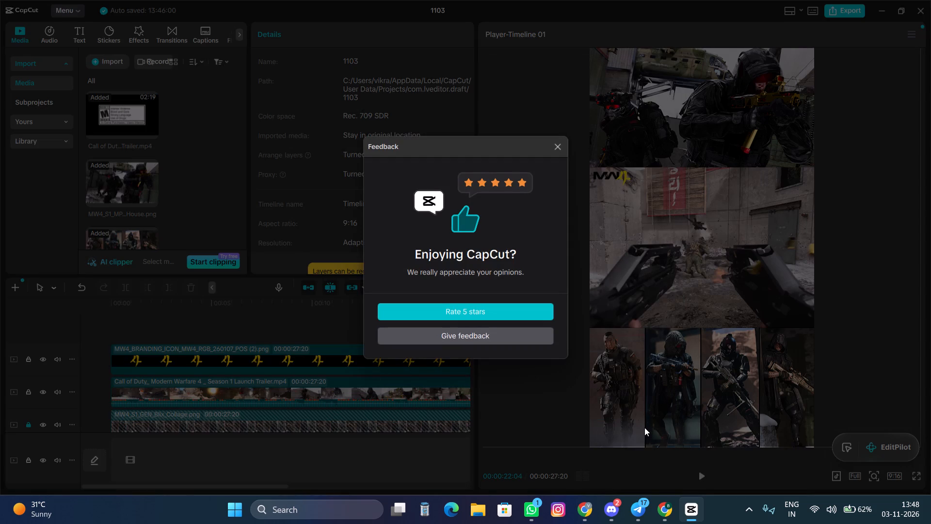